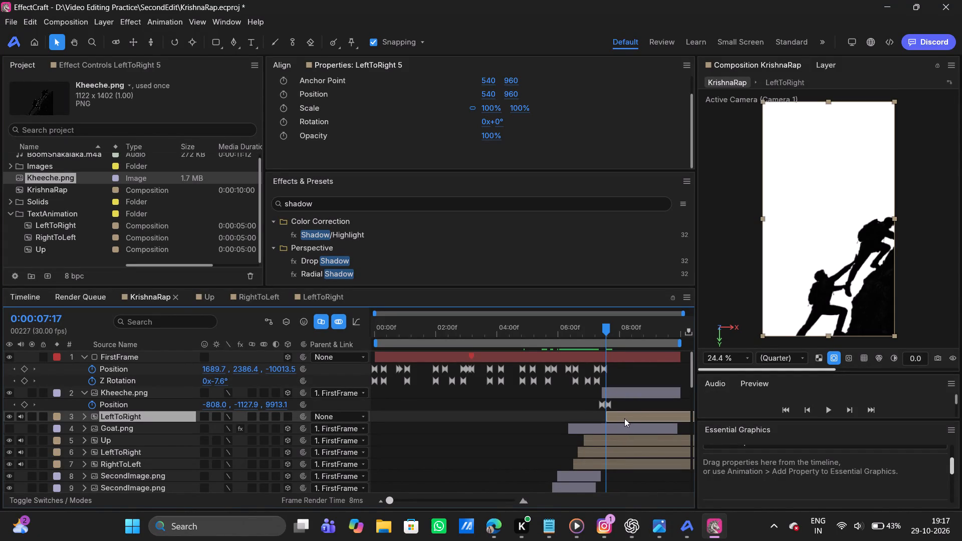
Change the selected LeftToRight layer's source text to "Mujhe".
scroll(819, 483, up, 1)
scroll(819, 483, down, 5)
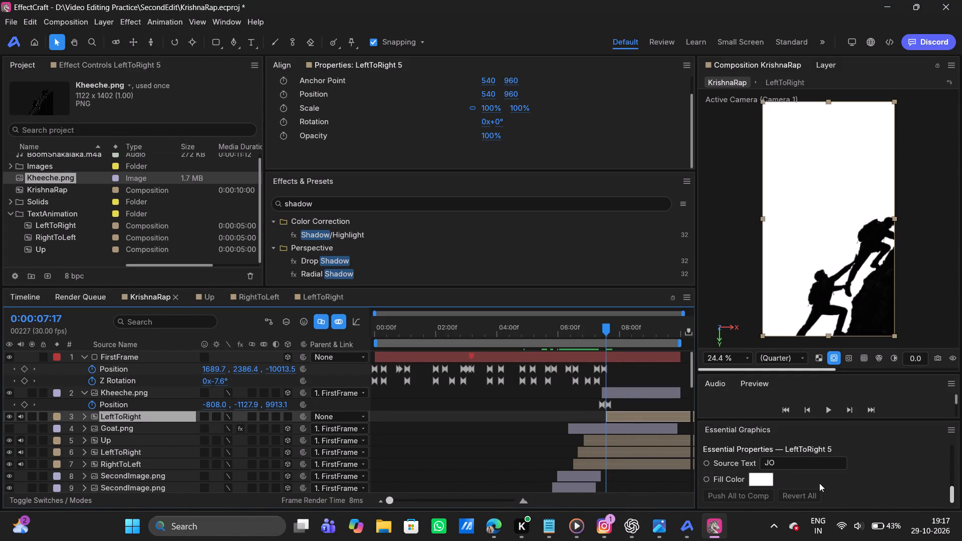
click(789, 461)
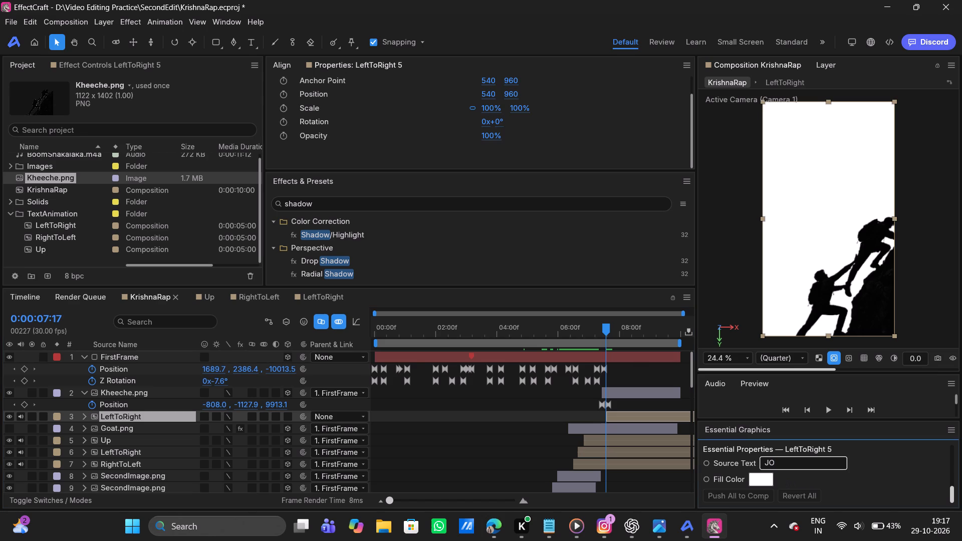
key(BackSpace)
key(BackSpace)
key(BackSpace)
text(Mujhe)
Set the fill color of the "Mujhe" text to black.
click(753, 486)
drag(779, 424, 750, 469)
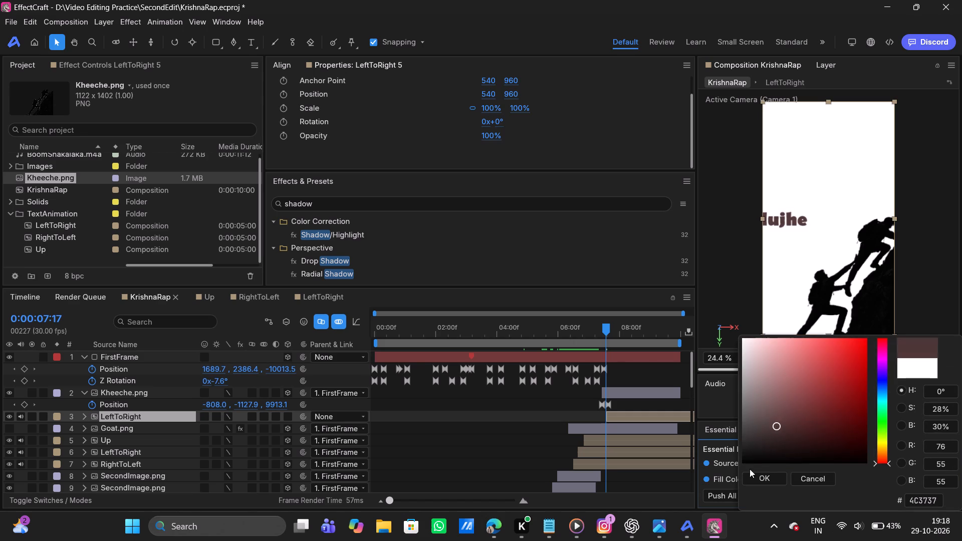
drag(750, 469, 713, 522)
click(763, 480)
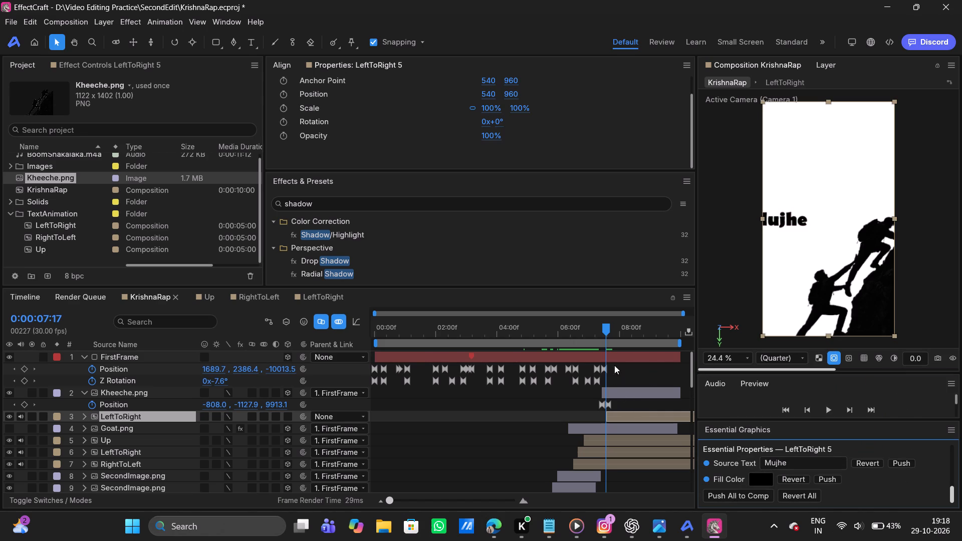
At 0:00:08:00, make the "Mujhe" LeftToRight layer 3D and parent it to FirstFrame.
drag(607, 330, 613, 329)
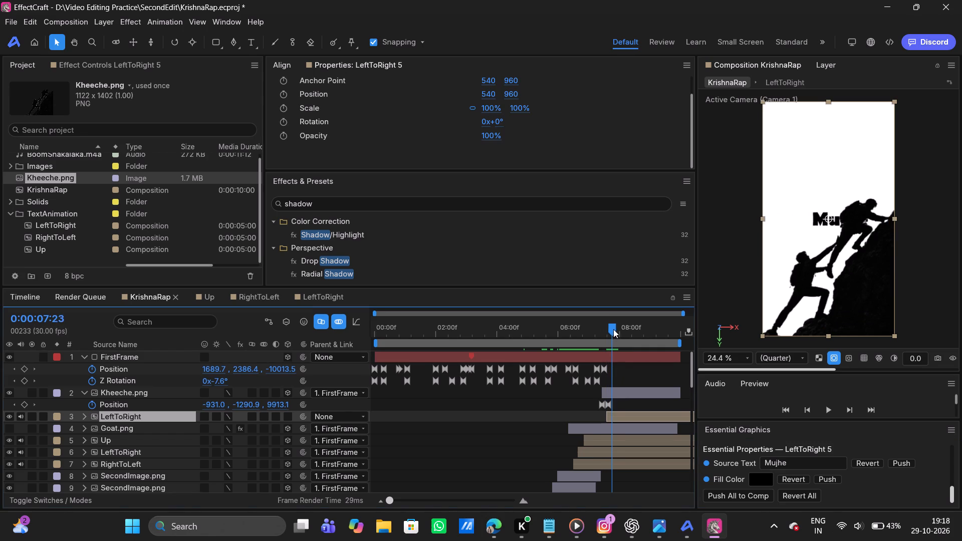
drag(613, 329, 620, 331)
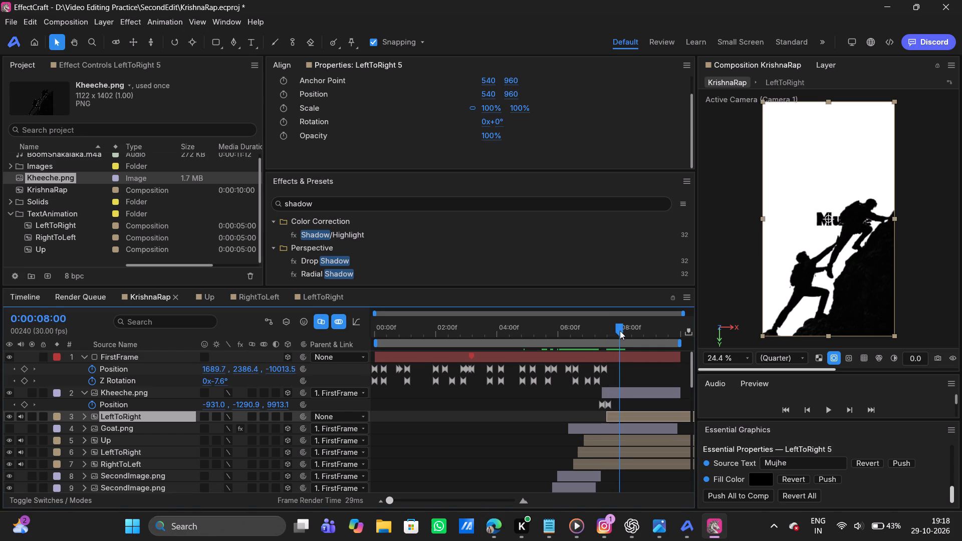
drag(620, 331, 620, 331)
click(628, 416)
click(288, 418)
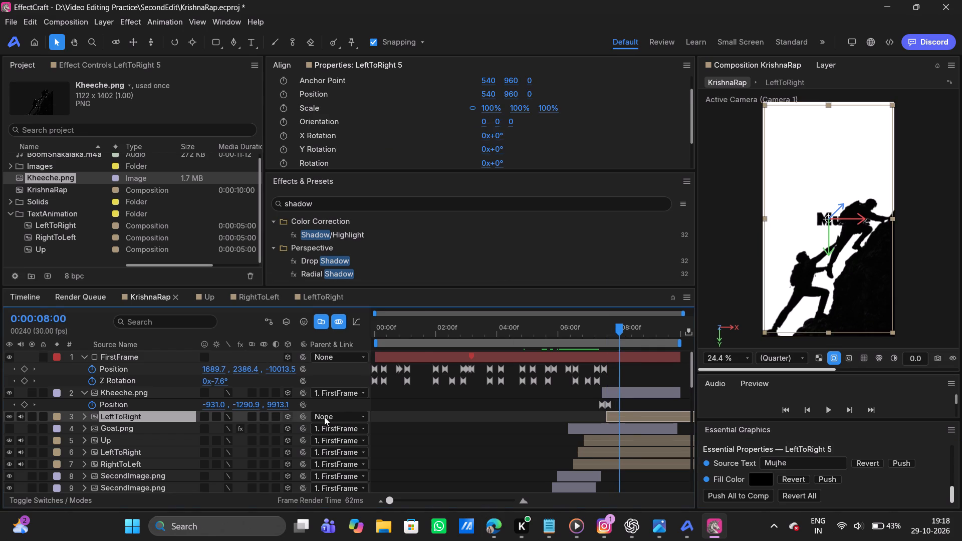
click(331, 416)
click(342, 53)
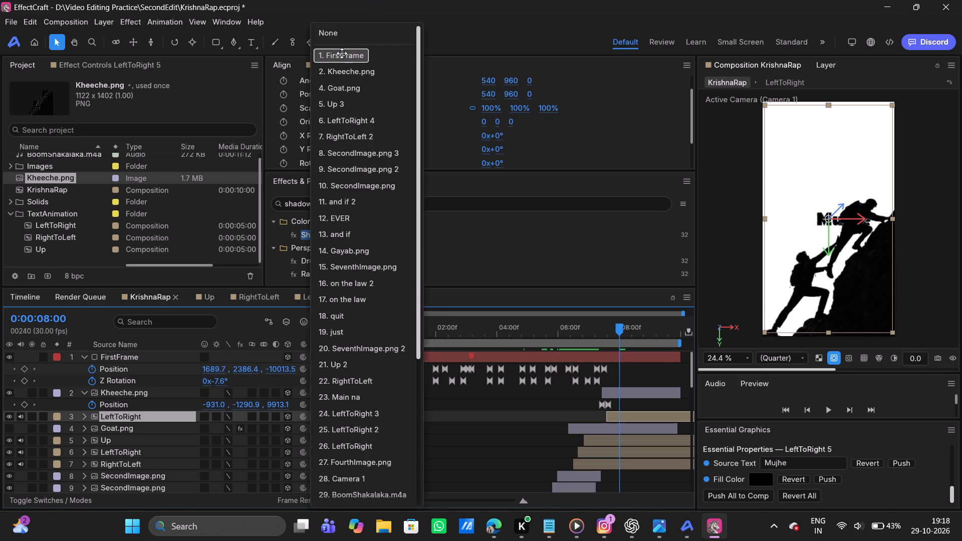
Move the "Mujhe" text above the climbers, to a position of about -1166.6, -2041.5.
drag(526, 95, 401, 89)
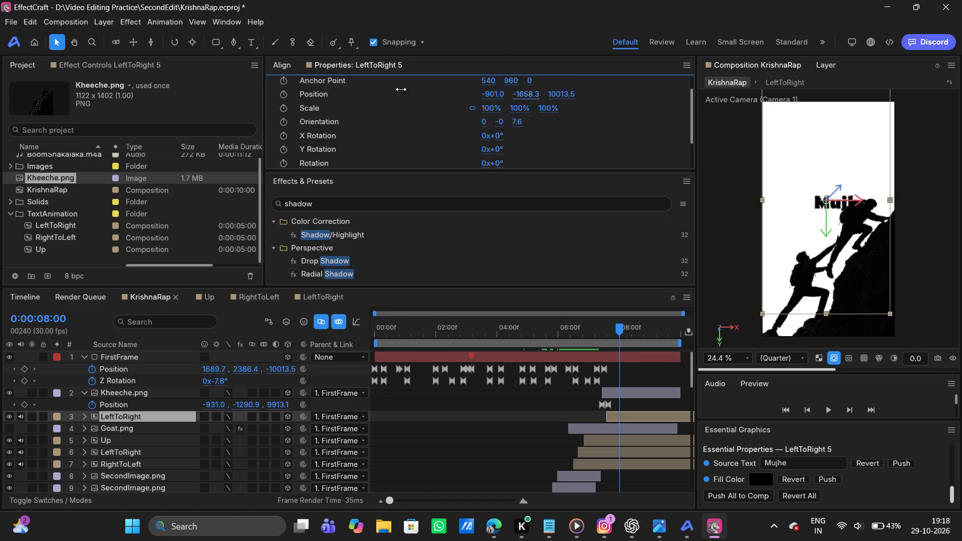
drag(401, 89, 210, 95)
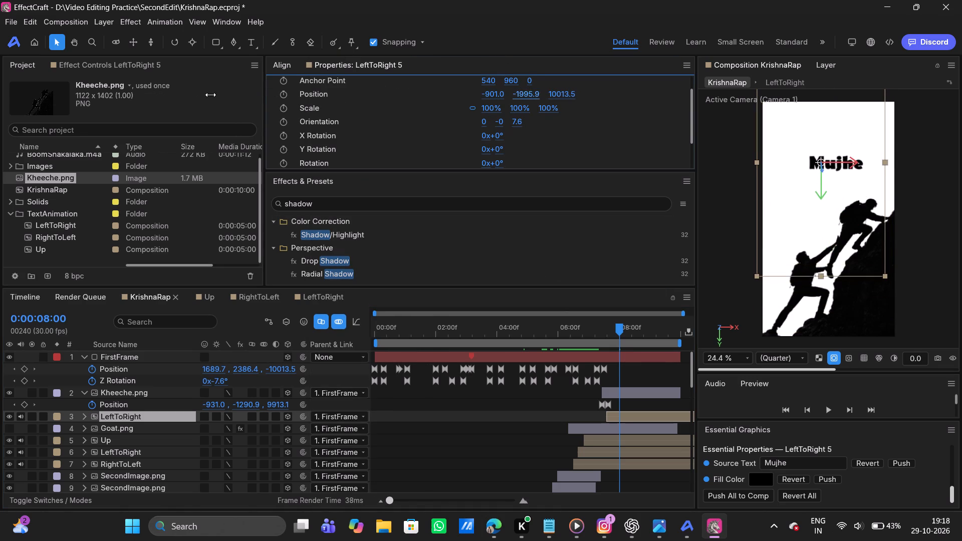
drag(210, 95, 188, 92)
drag(503, 93, 415, 95)
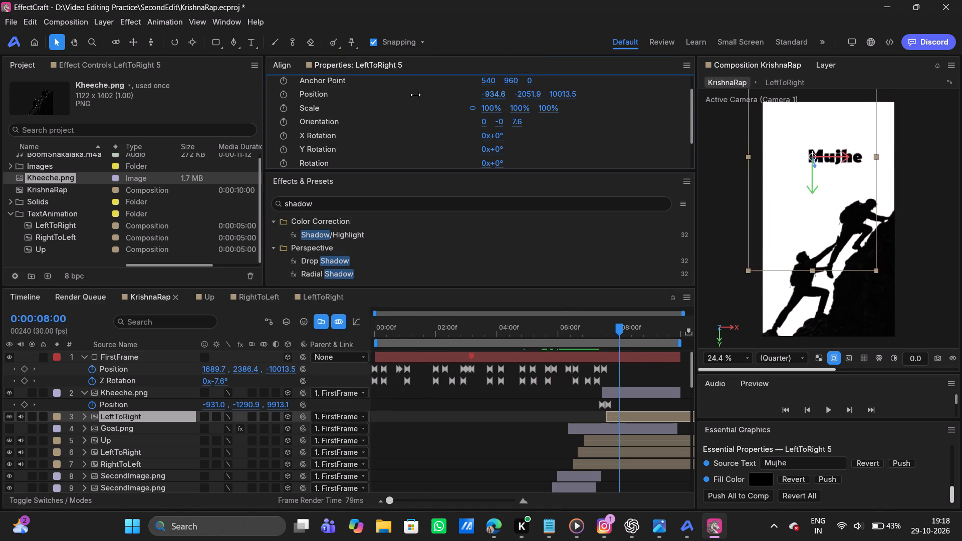
drag(415, 95, 336, 92)
drag(531, 95, 476, 79)
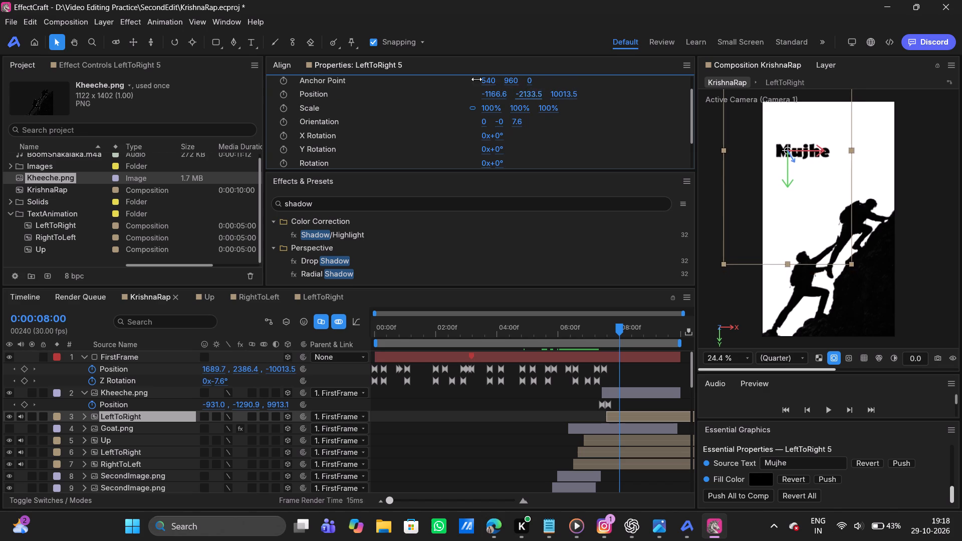
drag(476, 79, 538, 76)
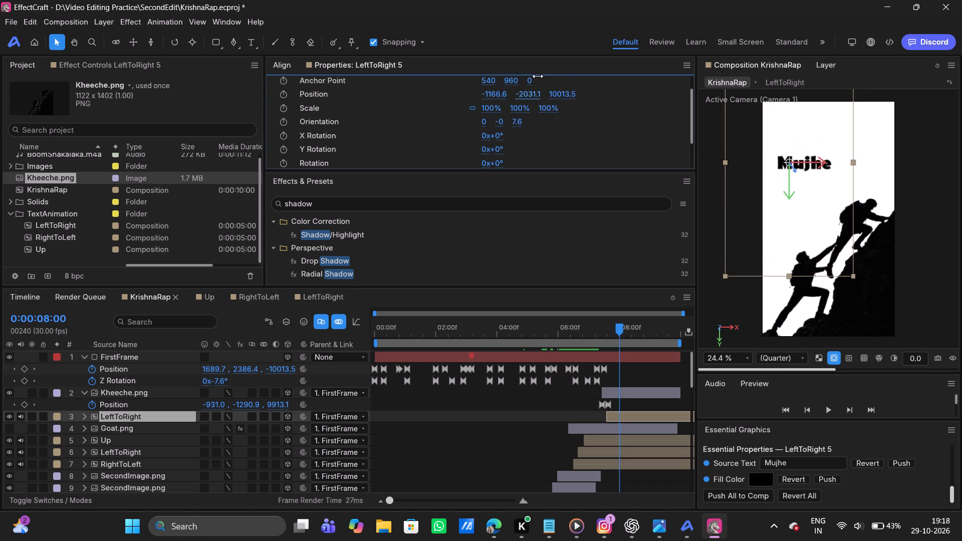
drag(538, 76, 487, 66)
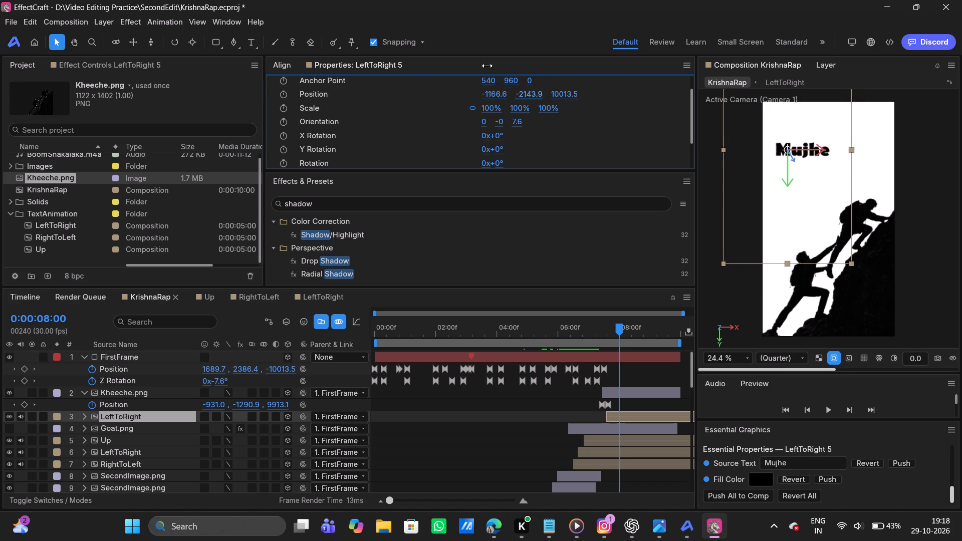
drag(487, 66, 534, 69)
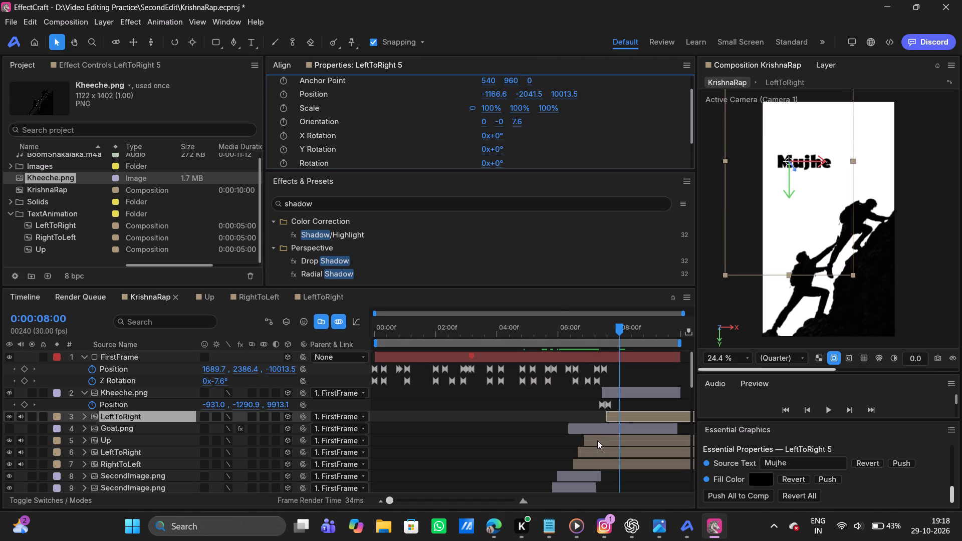
Set Kheeche.png's rotation to 0.4° and start keyframing it at the layer's in point, 0:00:07:13.
click(631, 391)
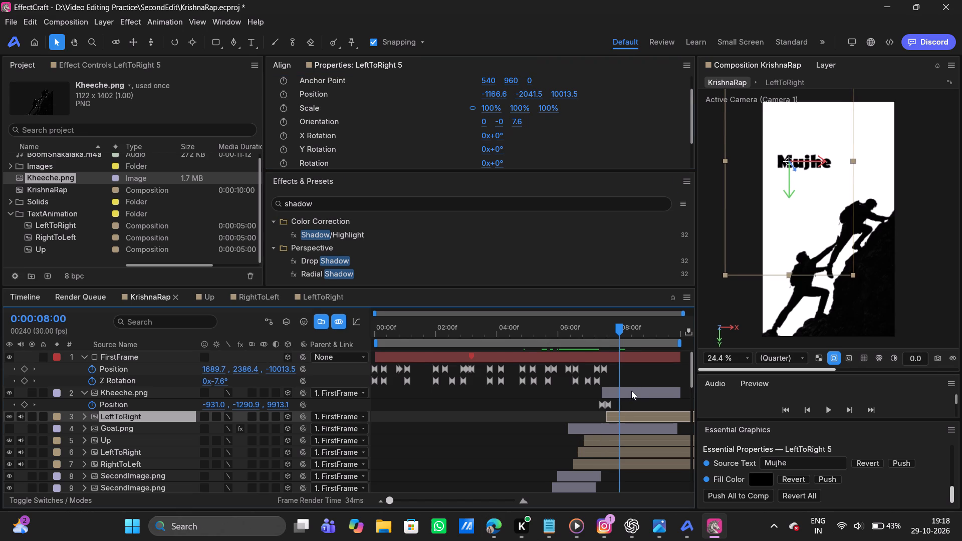
click(498, 165)
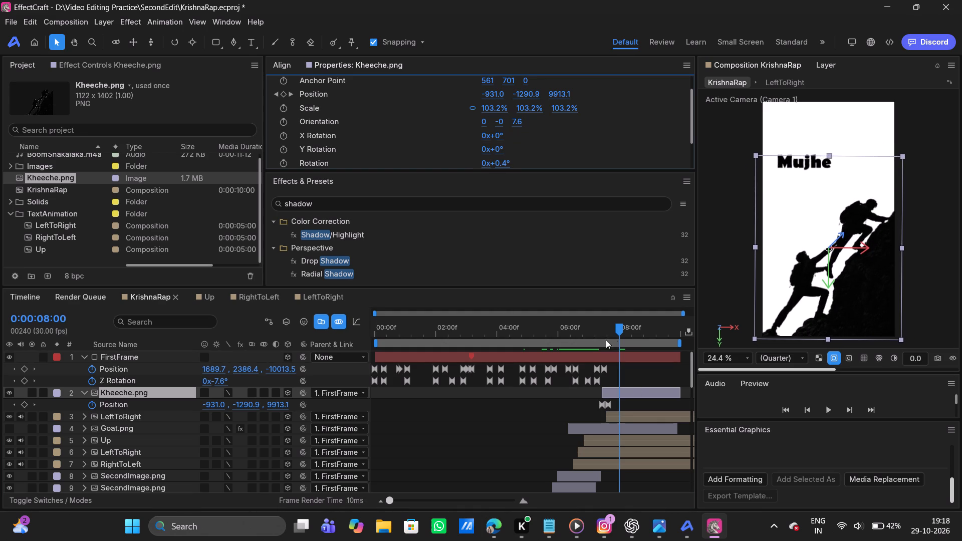
drag(617, 332, 603, 333)
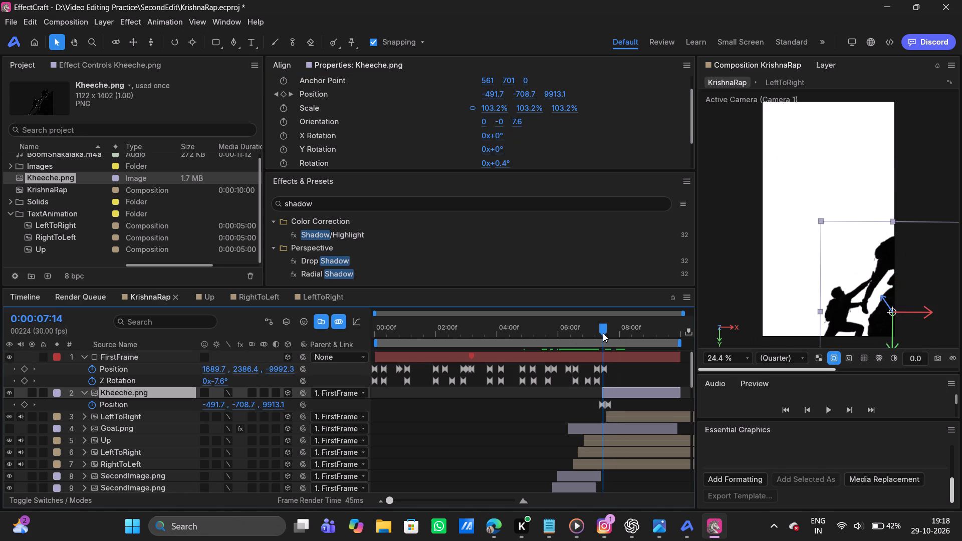
drag(603, 333, 599, 333)
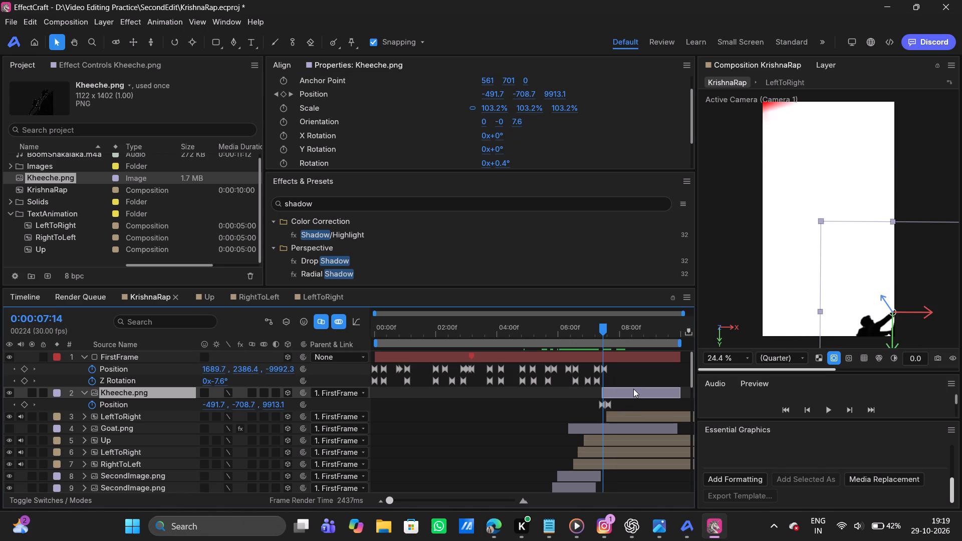
key(i)
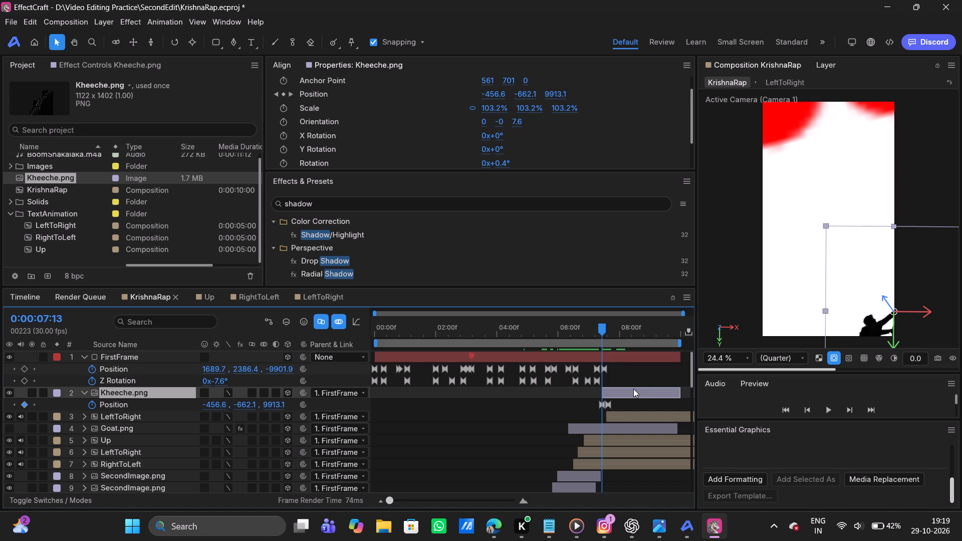
scroll(327, 163, down, 1)
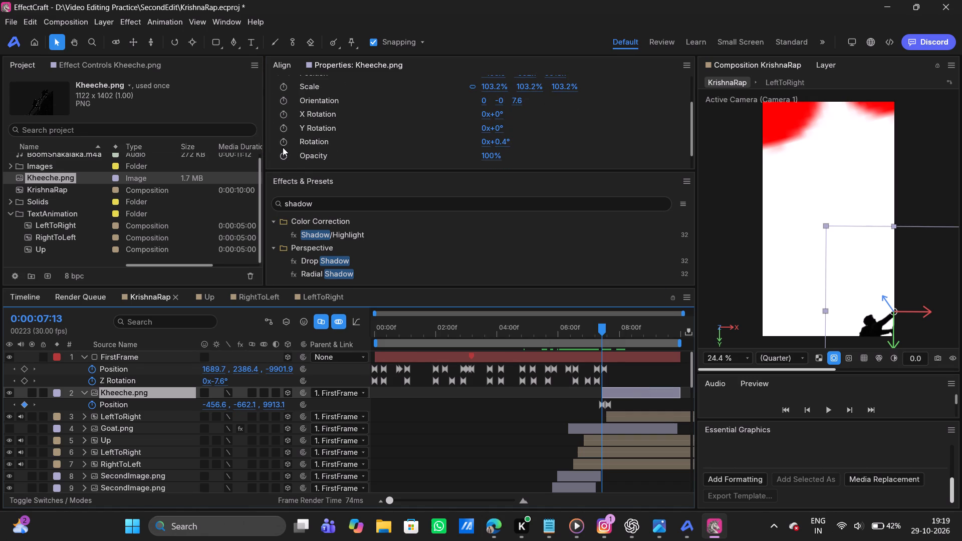
click(285, 141)
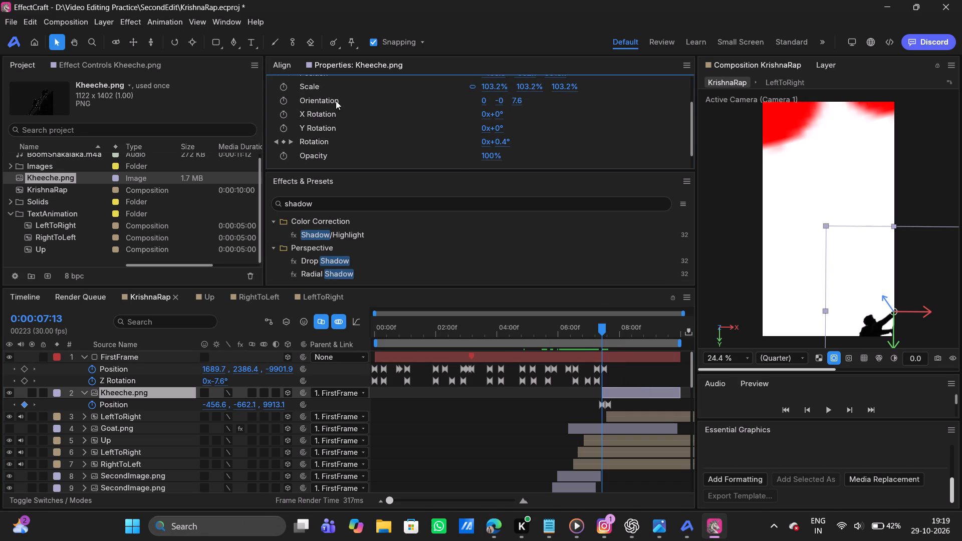
Add a second rotation keyframe to Kheeche.png at 0:00:08:02 with a value of -6°.
scroll(507, 287, up, 1)
drag(601, 329, 622, 330)
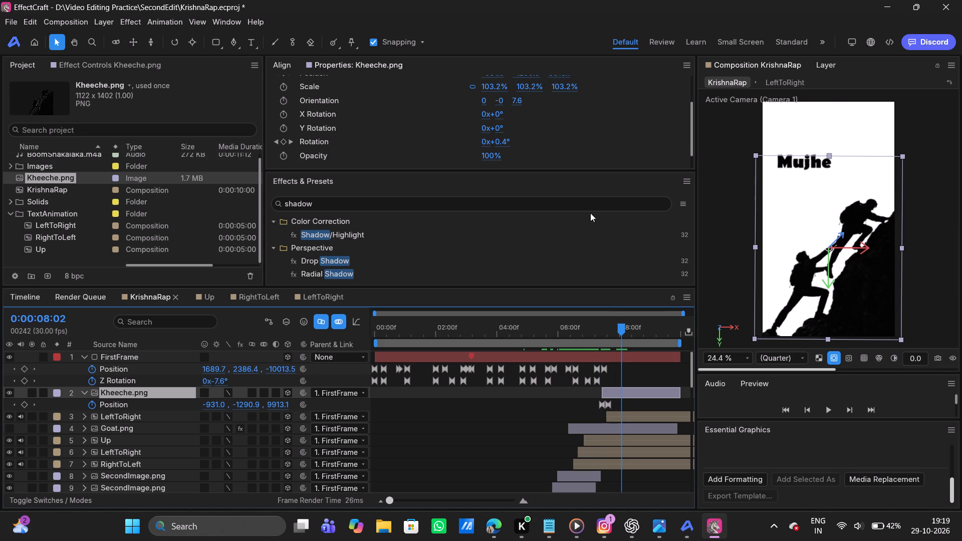
drag(508, 144, 501, 144)
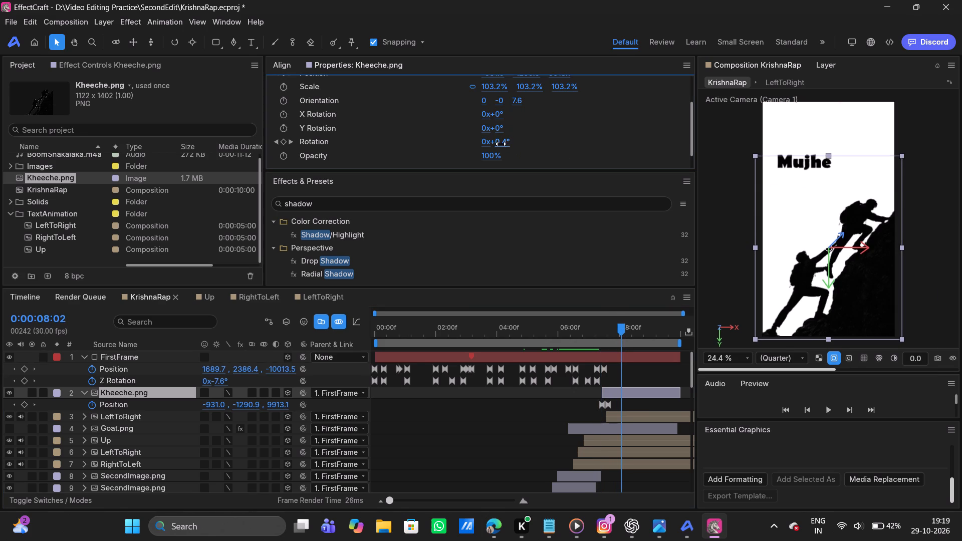
drag(501, 144, 498, 144)
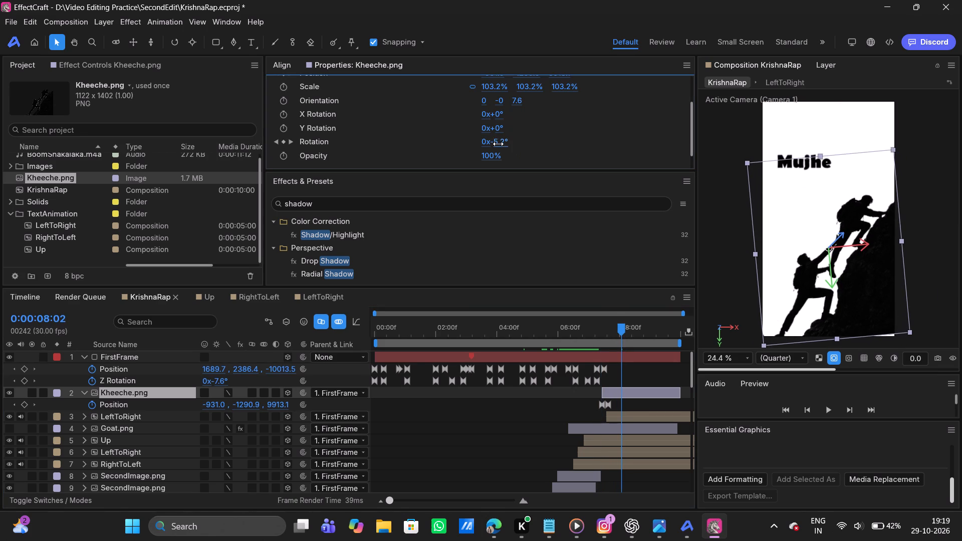
drag(498, 144, 498, 144)
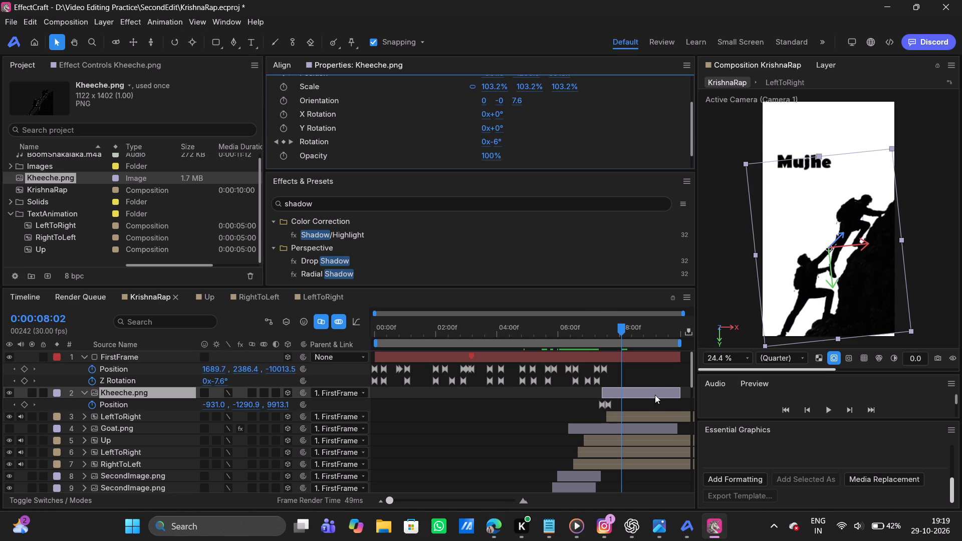
Apply Easy Ease to both Z Rotation keyframes of Kheeche.png and collapse the layer's properties.
click(628, 393)
key(u)
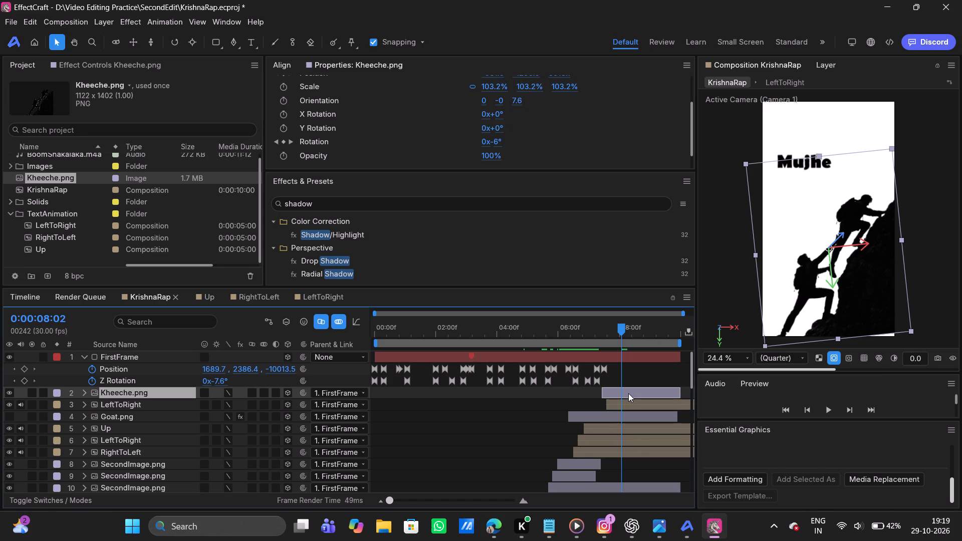
key(u)
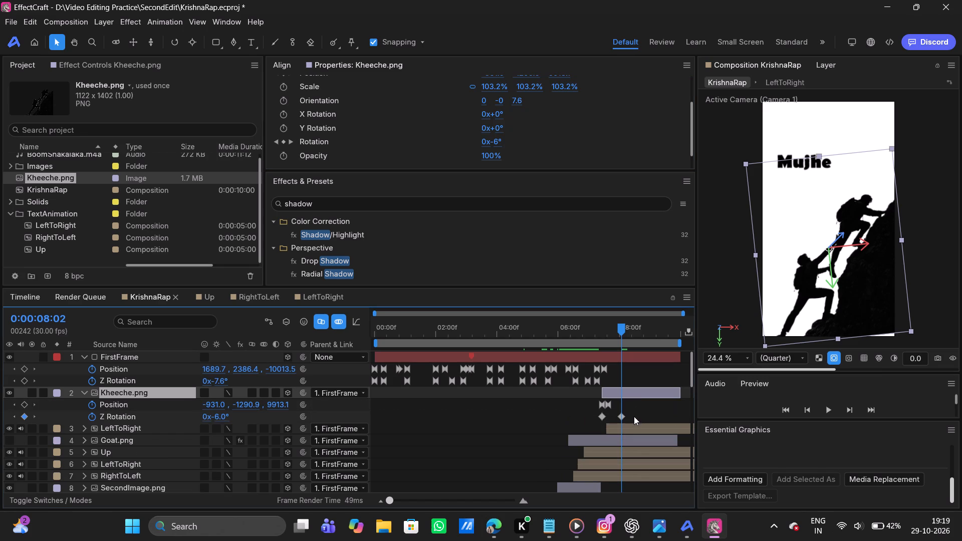
drag(635, 417, 590, 411)
key(F9)
click(623, 391)
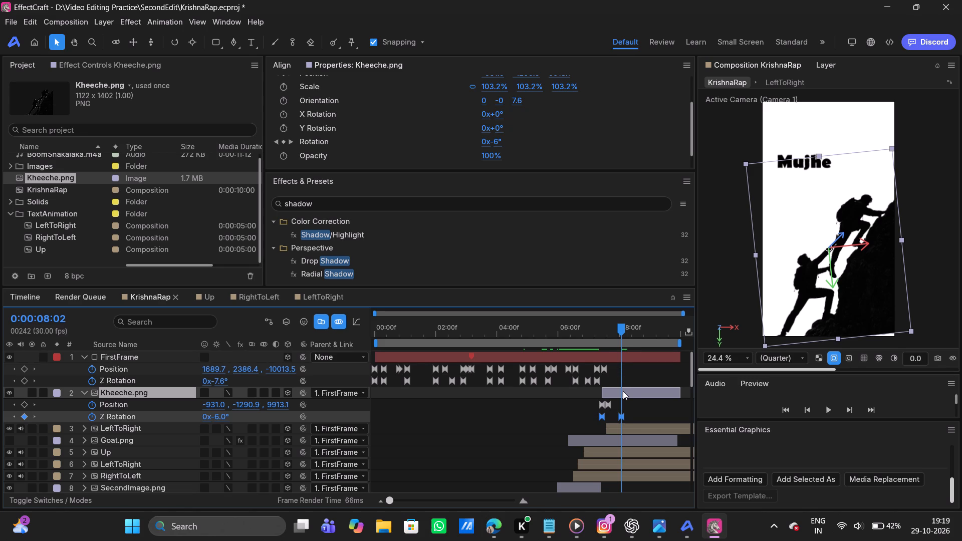
key(u)
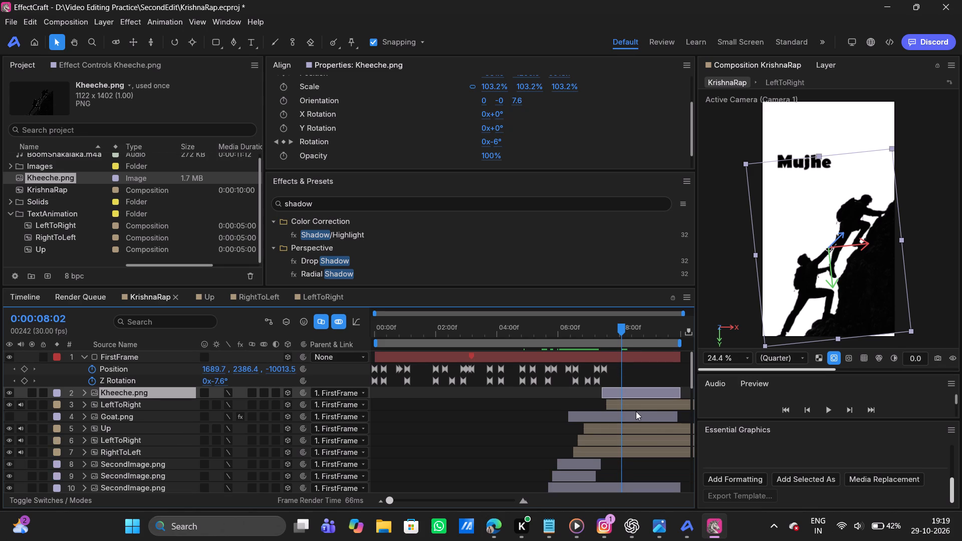
Scale the "Mujhe" LeftToRight layer down to 67.2%.
click(649, 402)
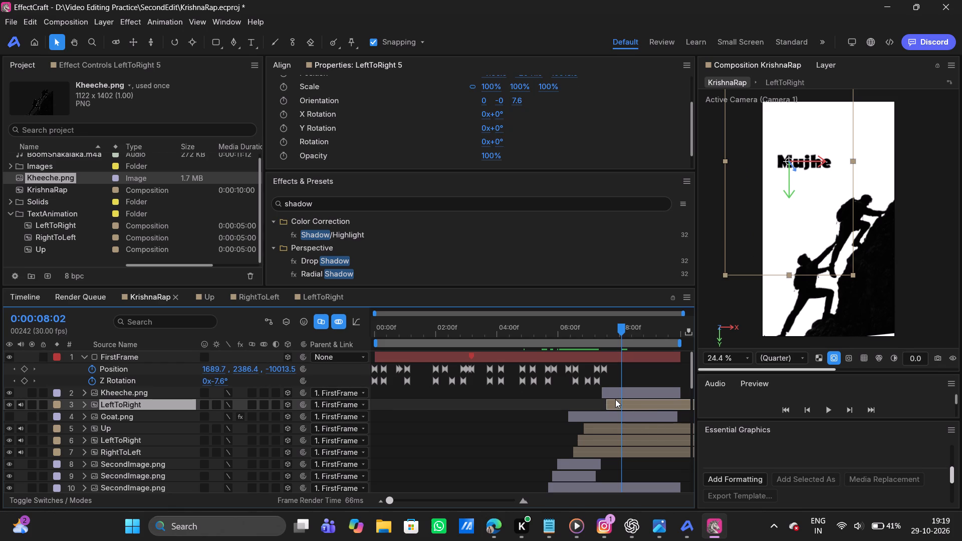
scroll(483, 188, up, 1)
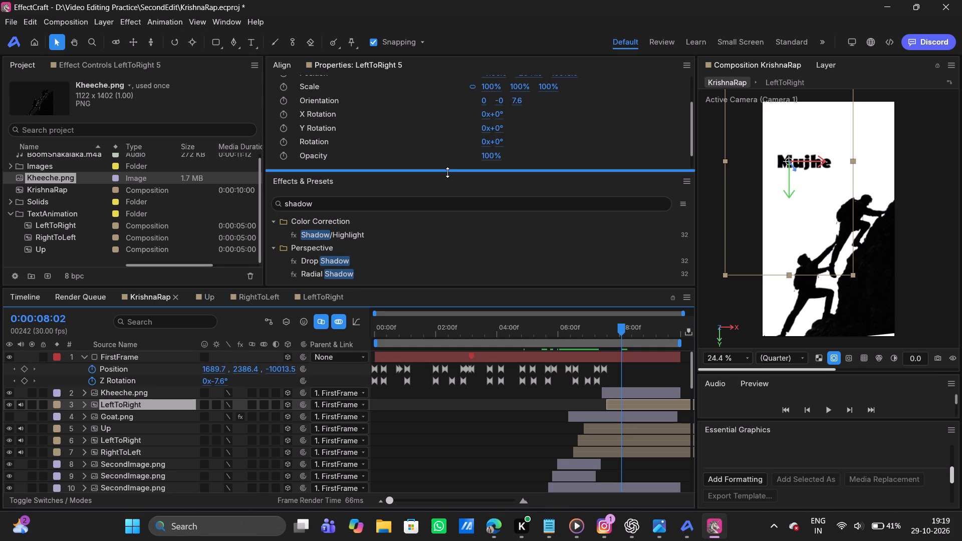
scroll(447, 172, up, 2)
scroll(419, 141, up, 1)
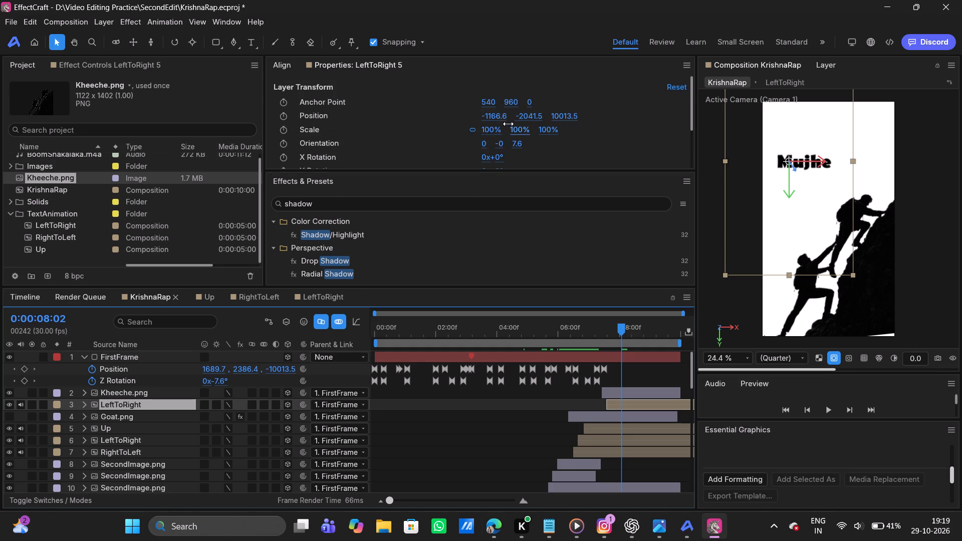
drag(494, 132, 471, 133)
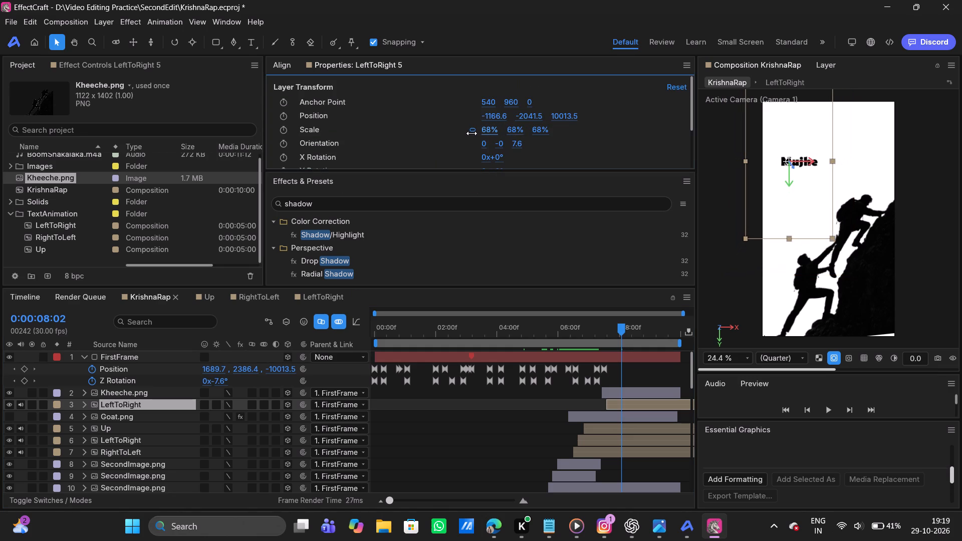
drag(471, 133, 469, 132)
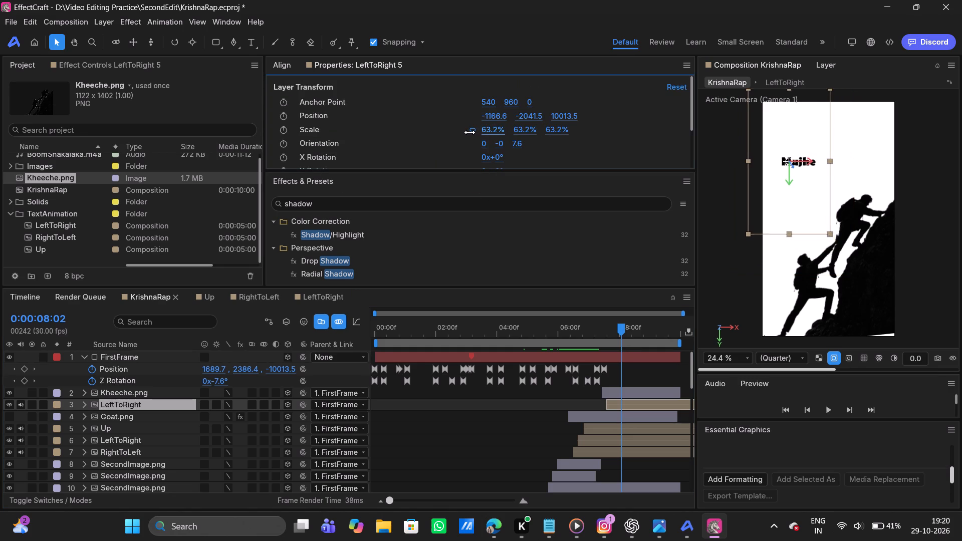
drag(469, 132, 471, 133)
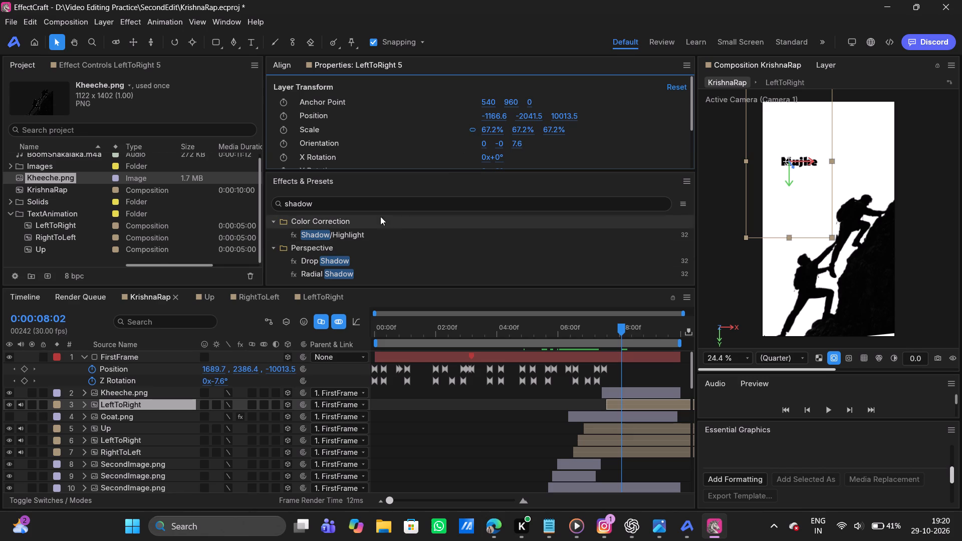
Add the RightToLeft composition to the KrishnaRap timeline directly above the "Mujhe" layer, starting at about 0:00:07:24.
click(64, 237)
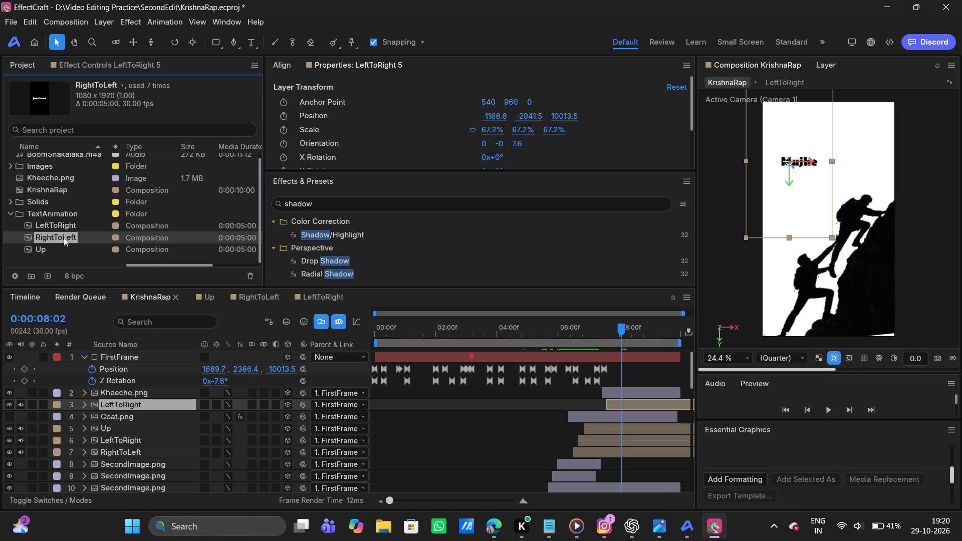
drag(64, 237, 613, 400)
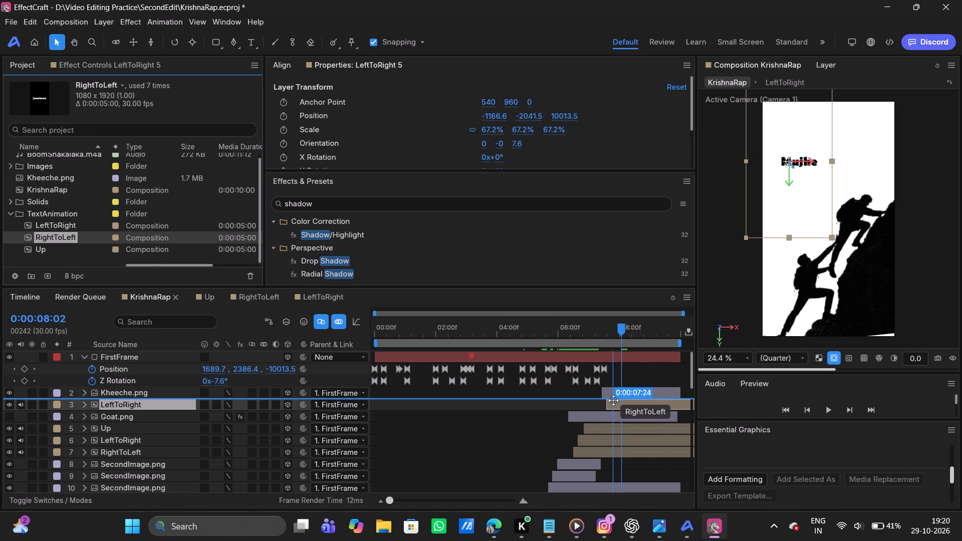
drag(613, 400, 611, 400)
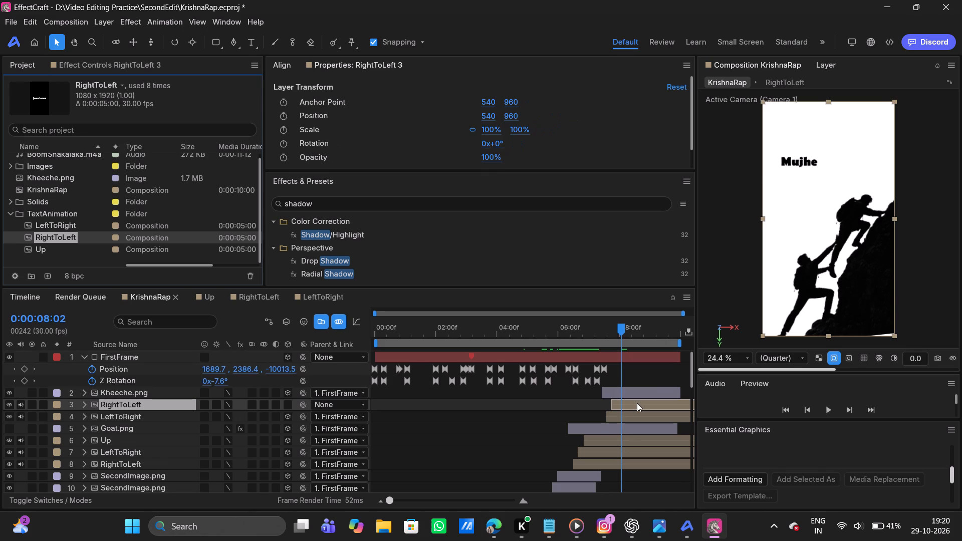
Change the source text of the new RightToLeft layer to "Kheeche".
click(638, 403)
scroll(749, 444, down, 3)
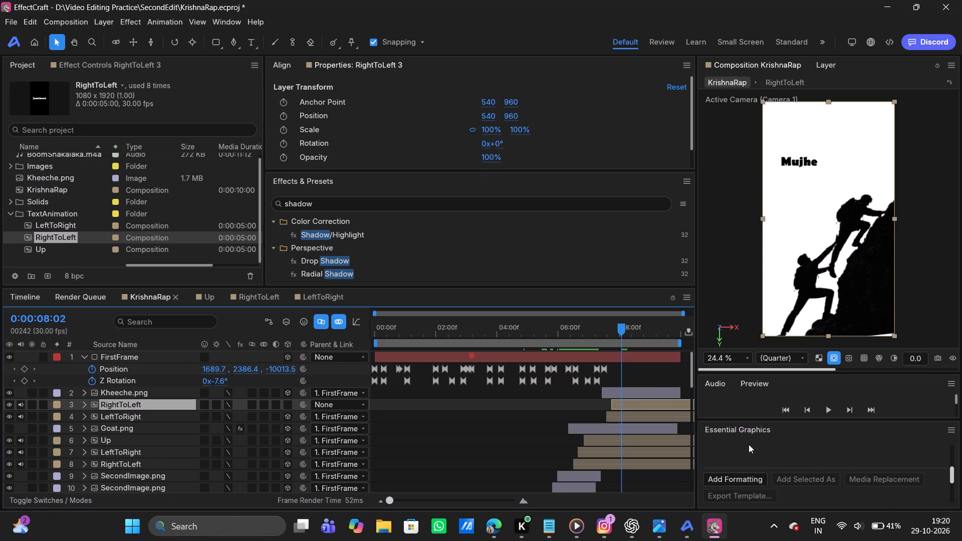
scroll(749, 444, down, 2)
scroll(740, 496, down, 3)
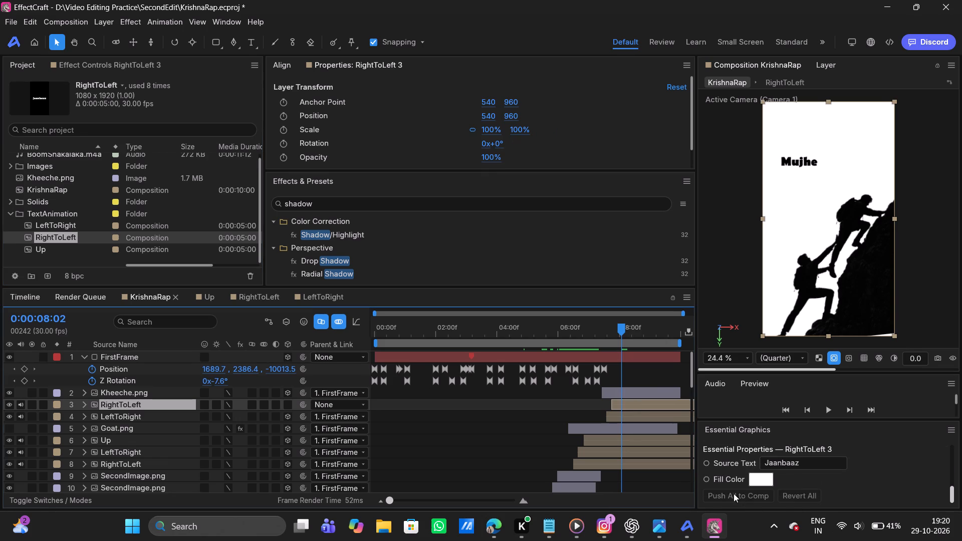
click(797, 464)
key(BackSpace)
key(BackSpace)
key(BackSpace)
key(BackSpace)
key(BackSpace)
key(BackSpace)
key(BackSpace)
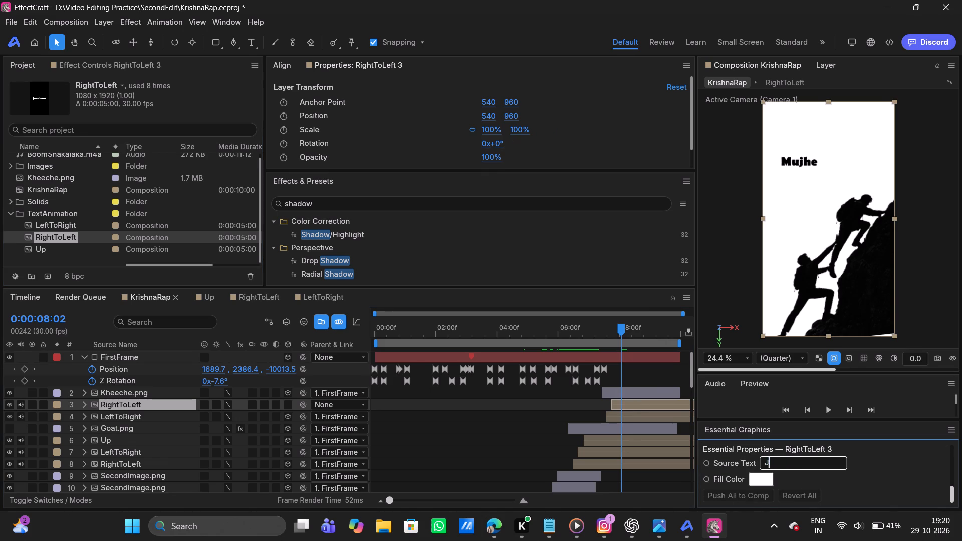
key(BackSpace)
text(Kheeche)
key(Return)
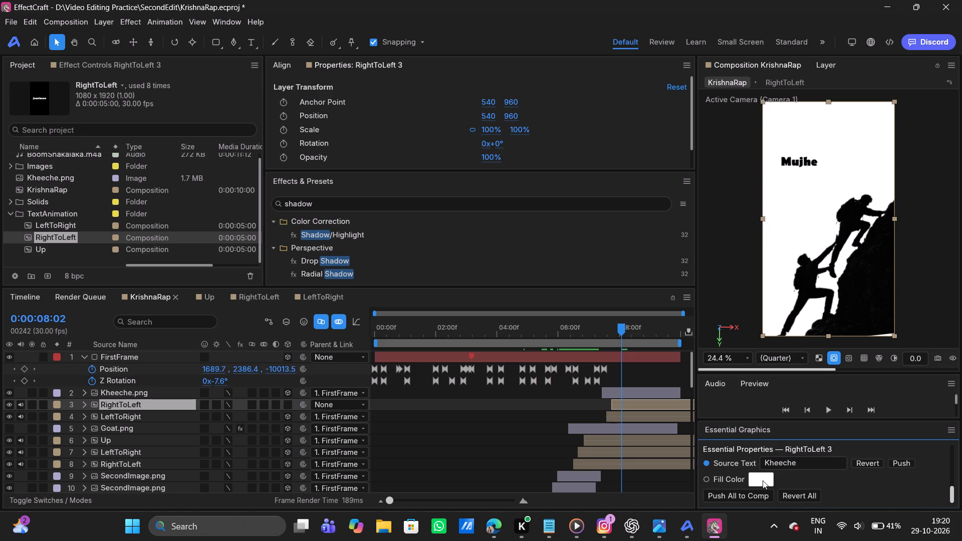
Set the fill colour of the "Kheeche" text to pure red, FF0000.
click(763, 480)
drag(789, 385, 910, 303)
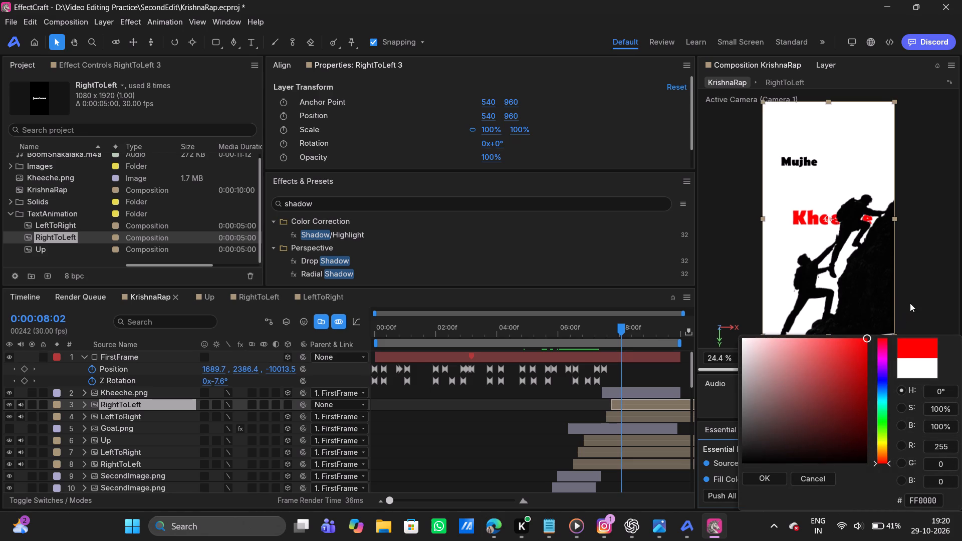
drag(910, 303, 923, 294)
drag(880, 444, 872, 540)
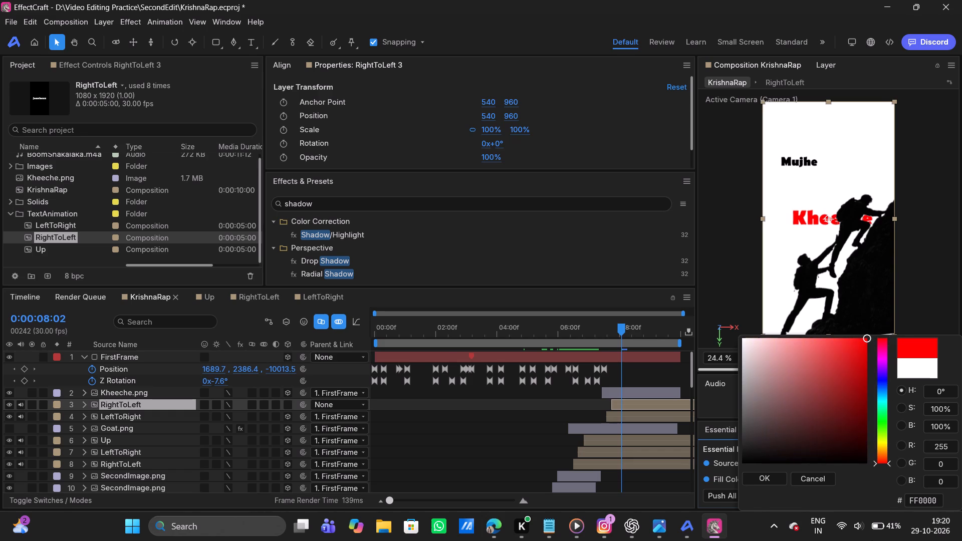
drag(872, 540, 920, 540)
drag(920, 540, 918, 536)
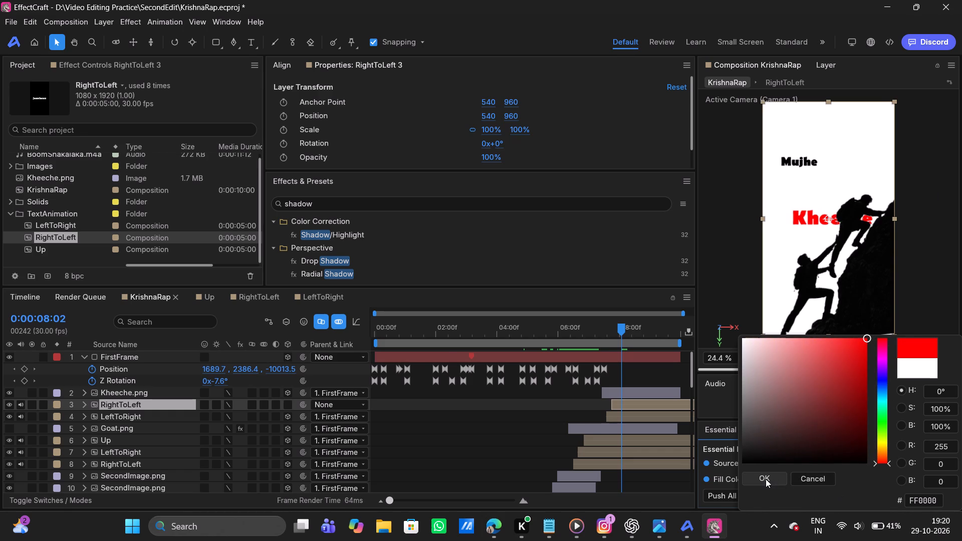
click(766, 479)
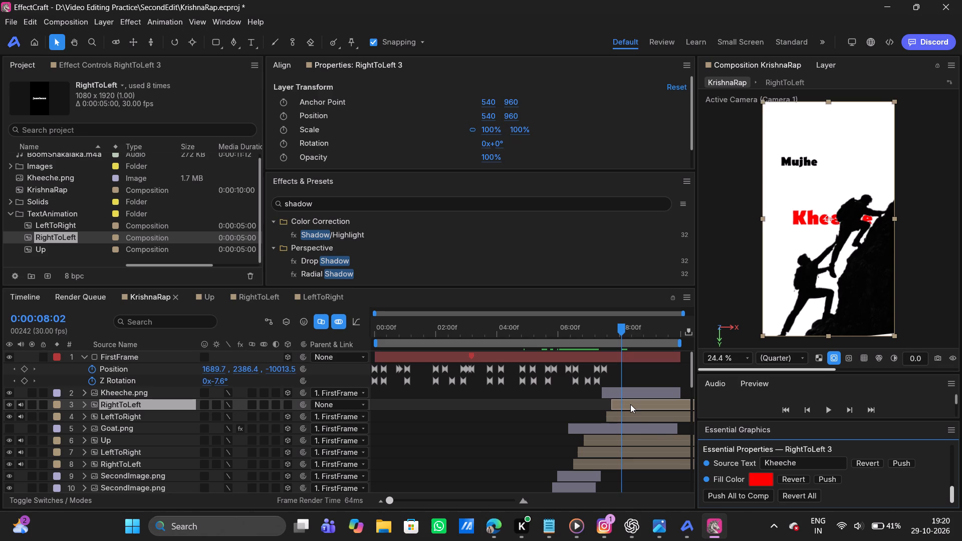
Make the "Kheeche" RightToLeft layer 3D and parent it to FirstFrame.
click(289, 406)
click(331, 402)
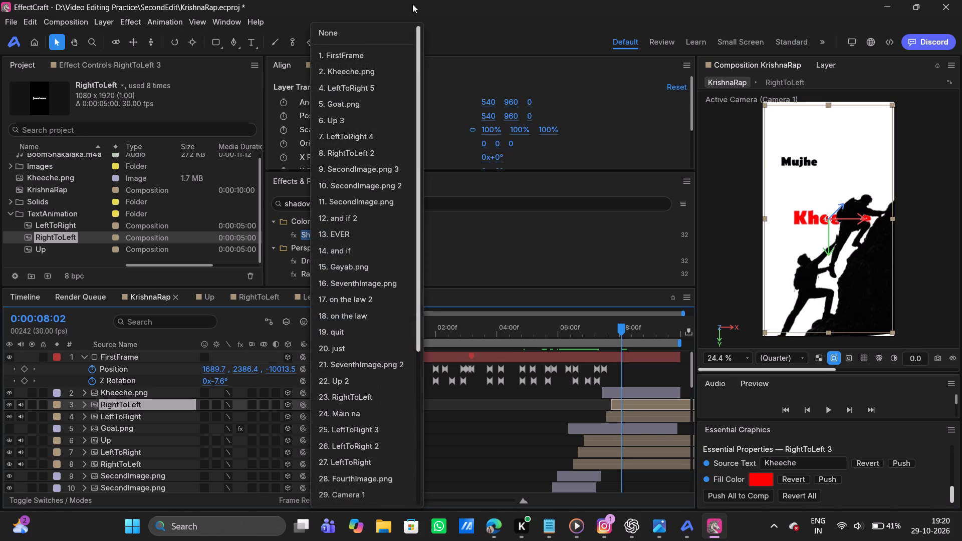
click(352, 56)
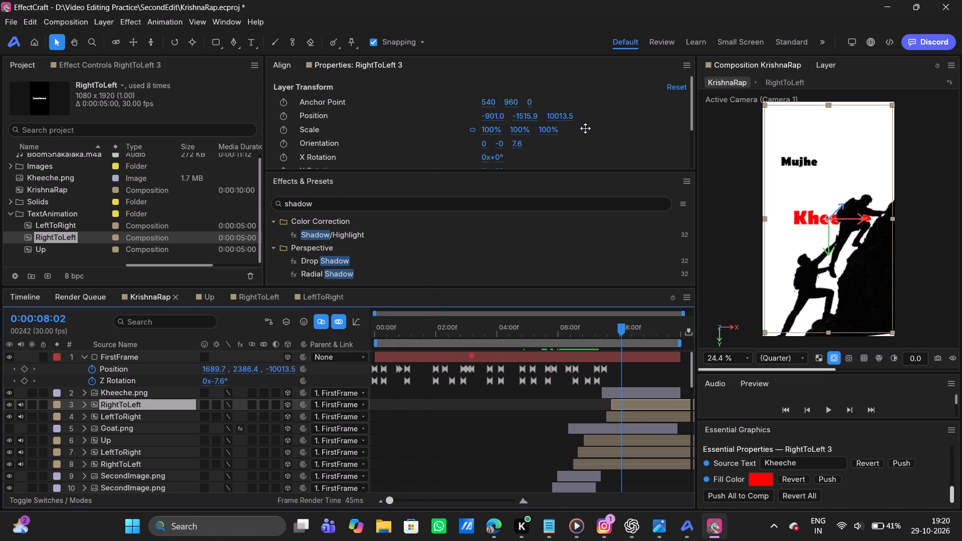
Move the "Kheeche" text just below "Mujhe" and above the climbers, to a position of about -858.6, -1873.5.
drag(523, 117, 309, 84)
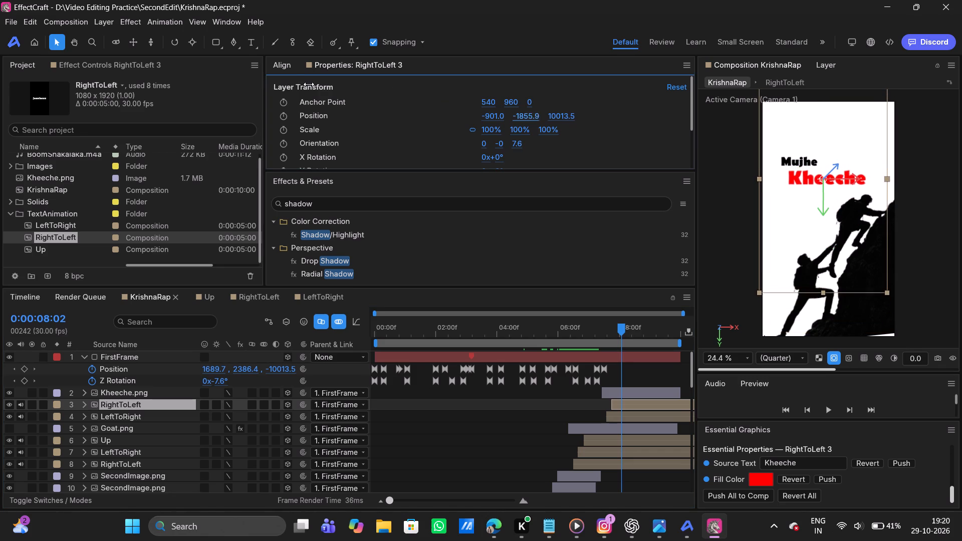
drag(309, 84, 296, 86)
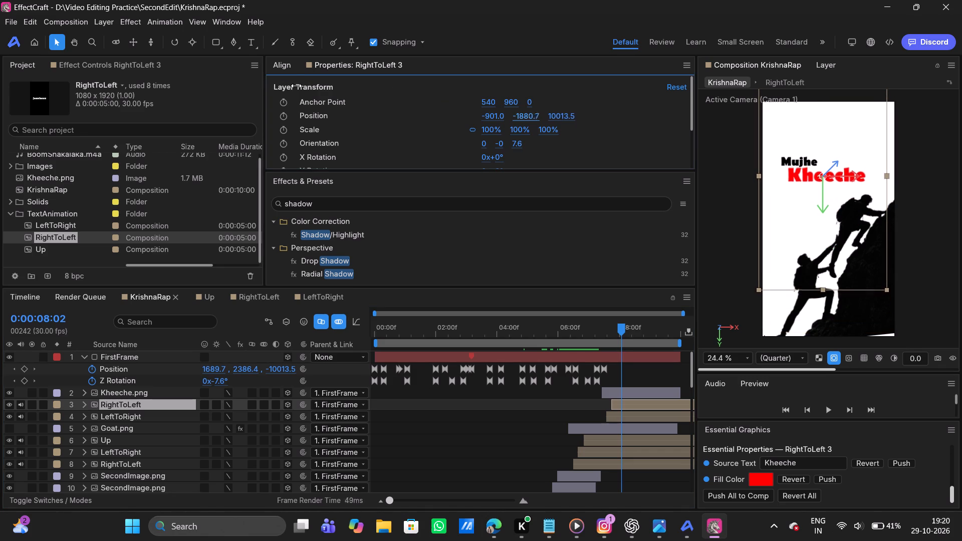
drag(296, 86, 298, 86)
drag(492, 118, 686, 98)
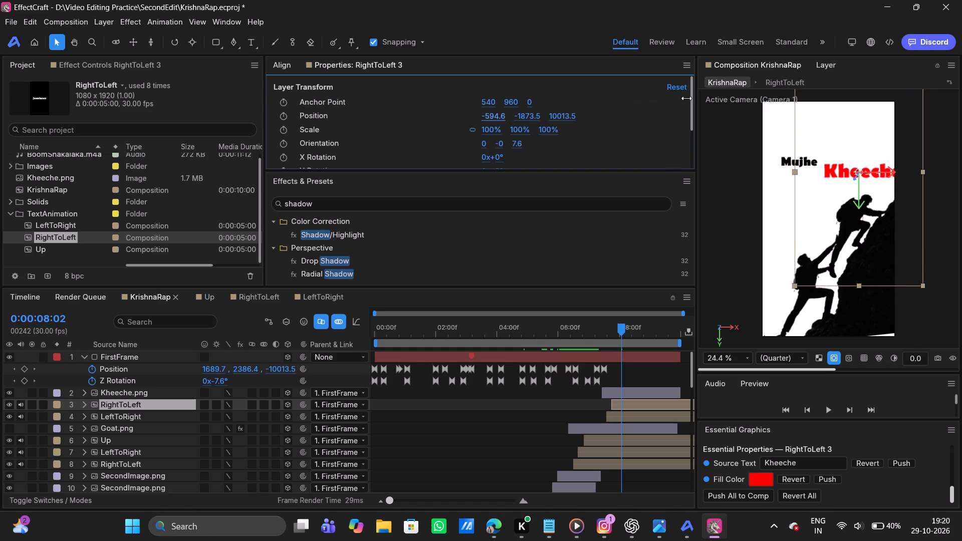
drag(686, 98, 496, 114)
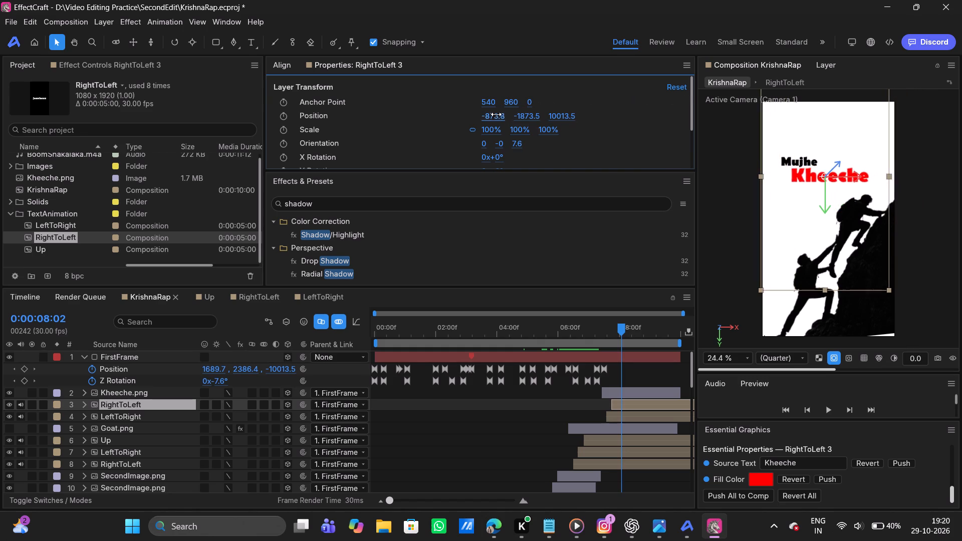
drag(496, 114, 522, 111)
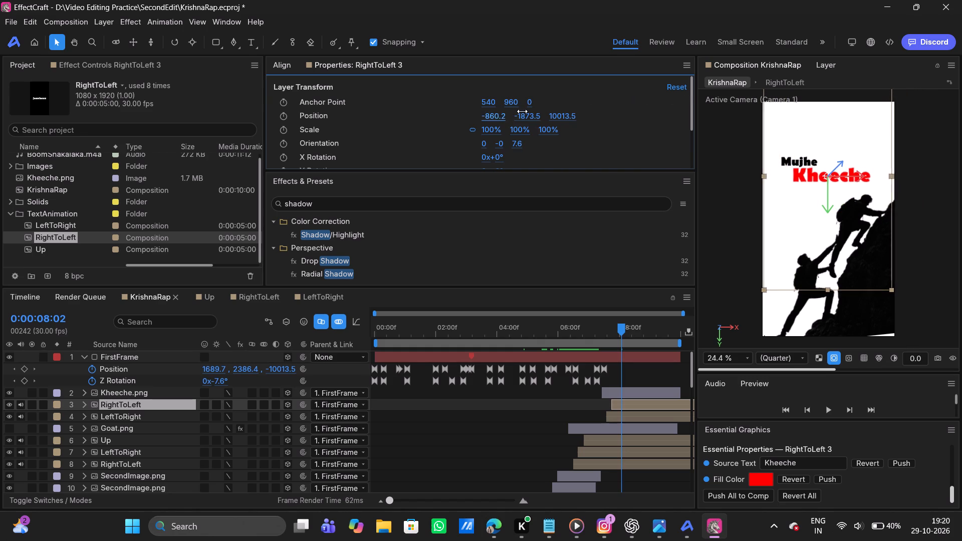
drag(522, 111, 522, 111)
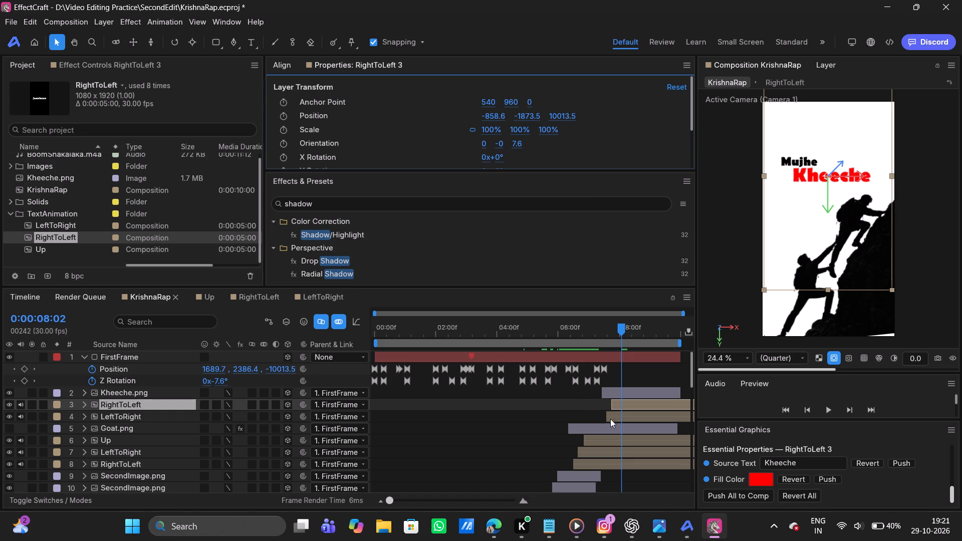
Apply the Drop Shadow effect to the Kheeche.png layer.
click(604, 392)
click(614, 392)
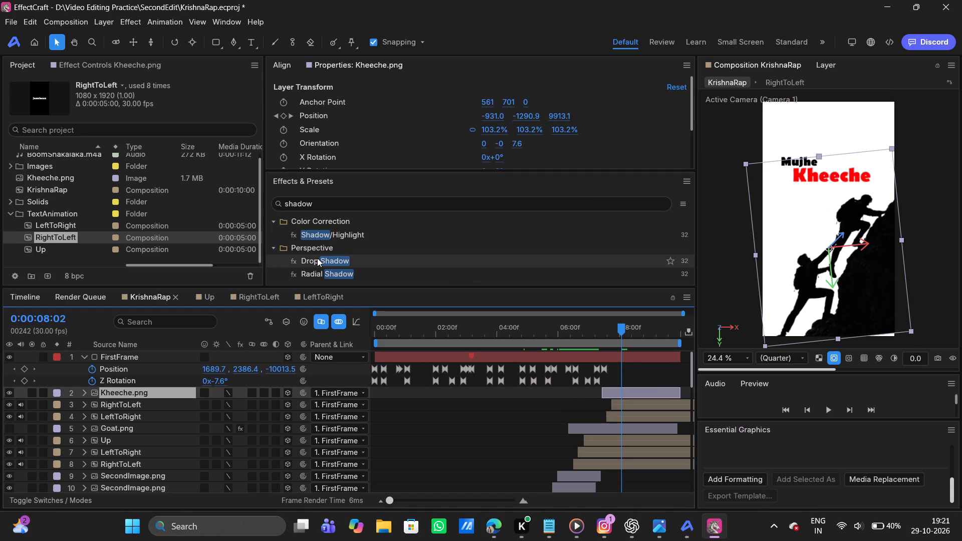
drag(317, 258, 130, 394)
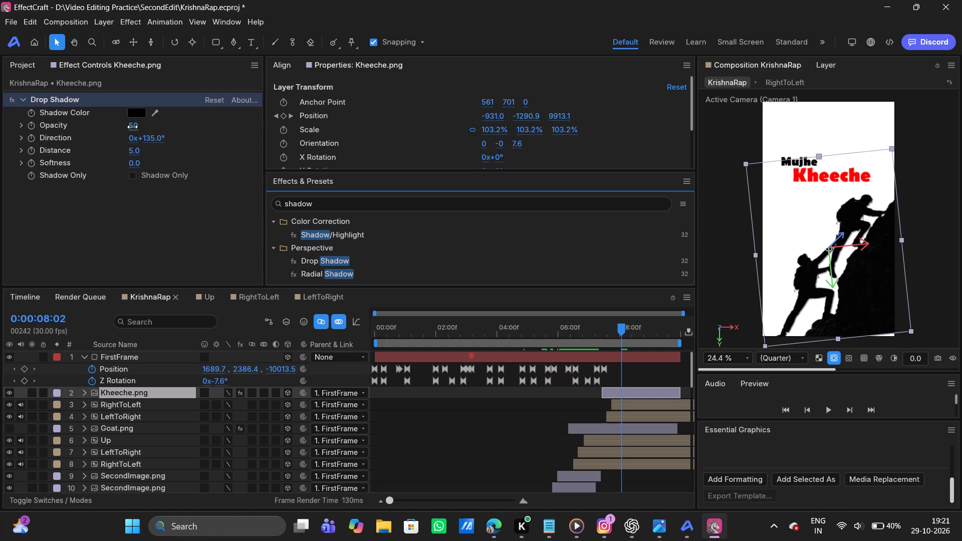
Set Kheeche.png's Drop Shadow opacity to 100, distance to 28.2 and direction to about 240°.
drag(132, 127, 187, 121)
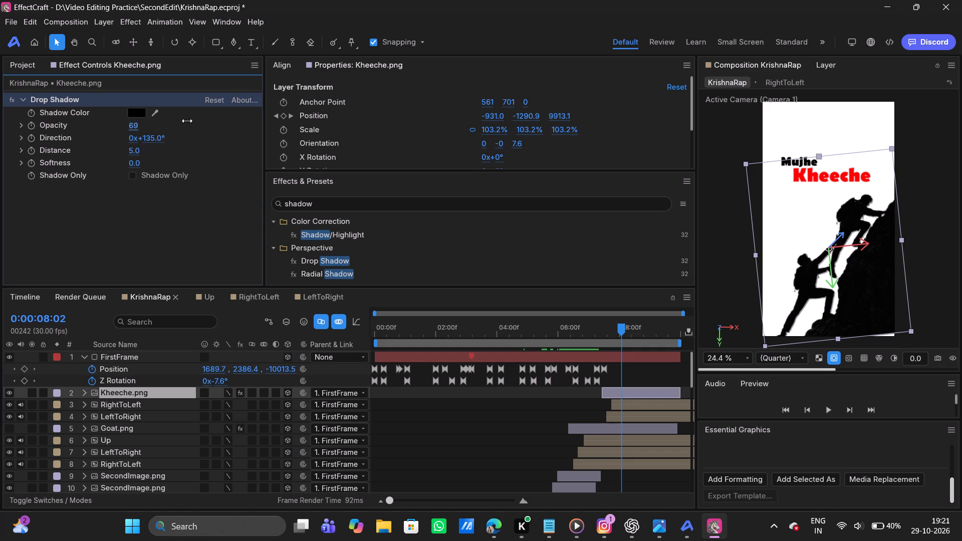
drag(187, 121, 292, 116)
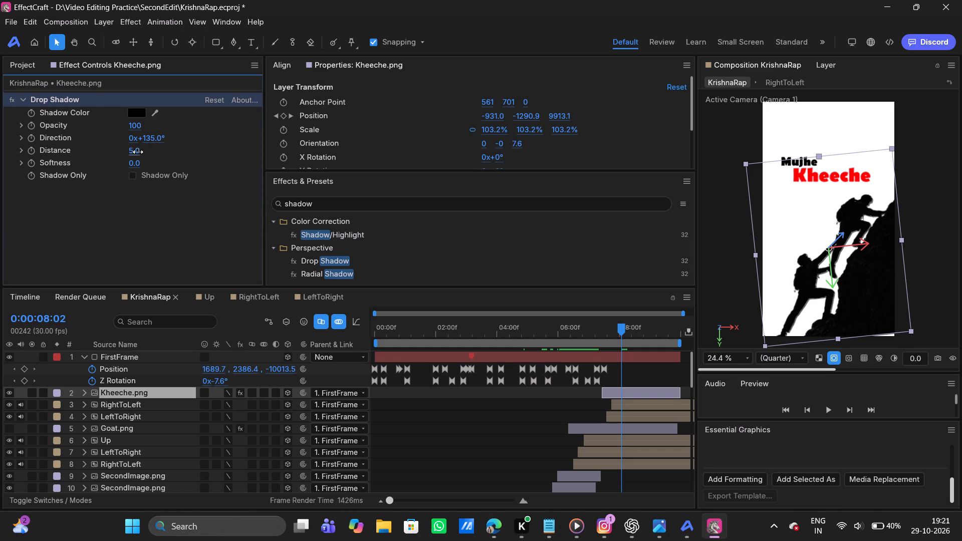
click(135, 151)
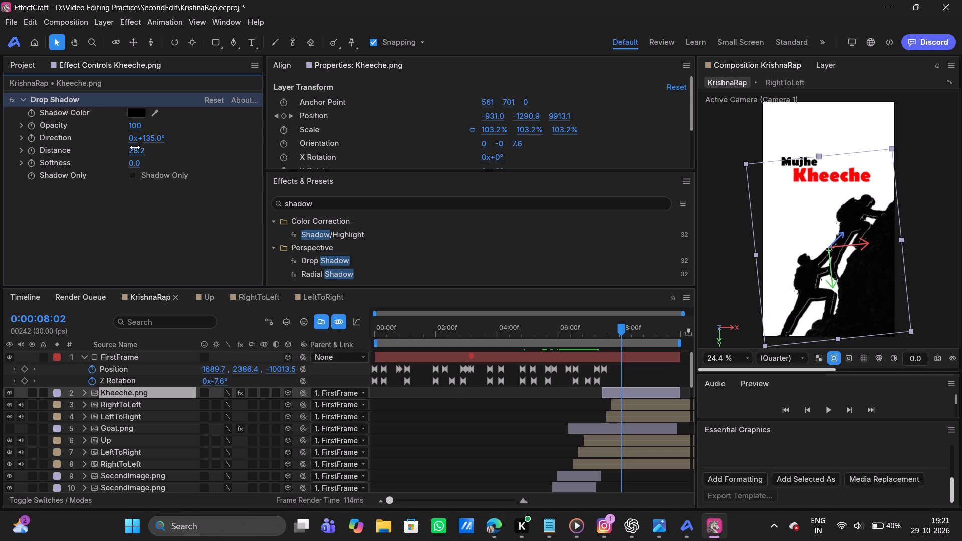
drag(156, 137, 76, 139)
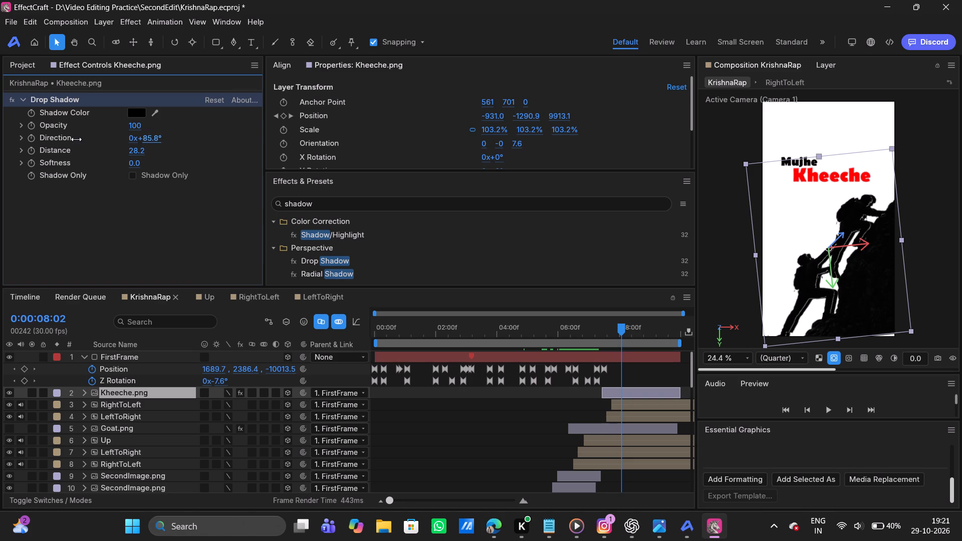
drag(76, 139, 313, 123)
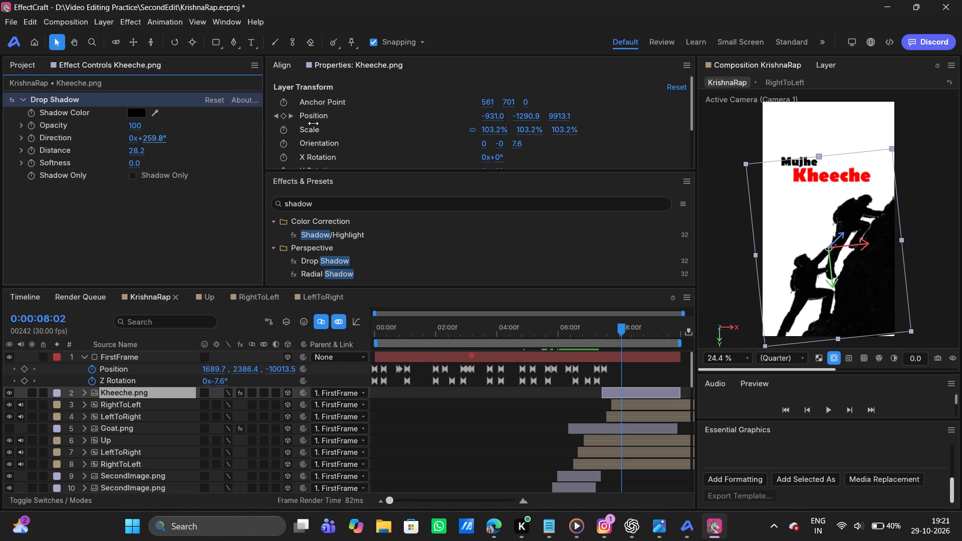
drag(313, 123, 286, 125)
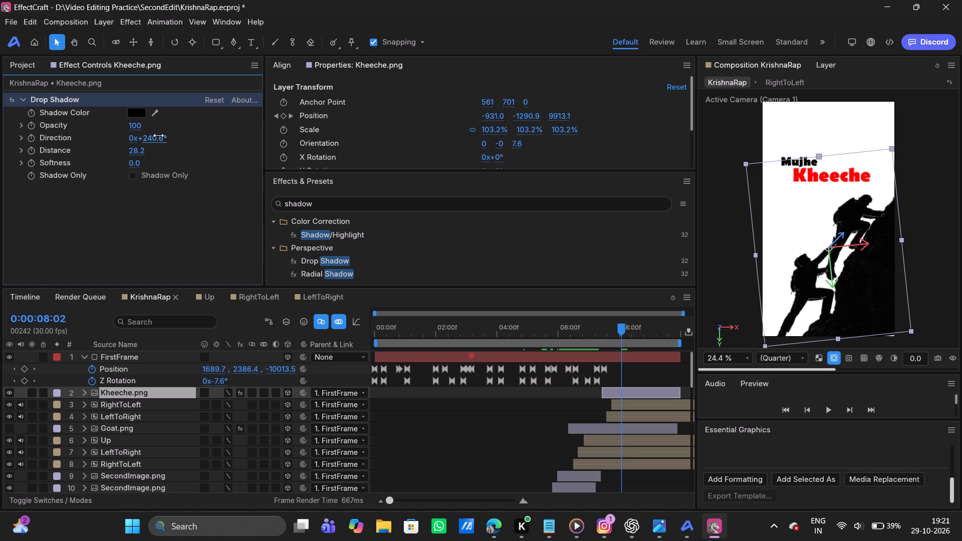
Refine Kheeche.png's drop shadow to a direction of about 238° and a softness of 55.3.
drag(158, 135, 166, 135)
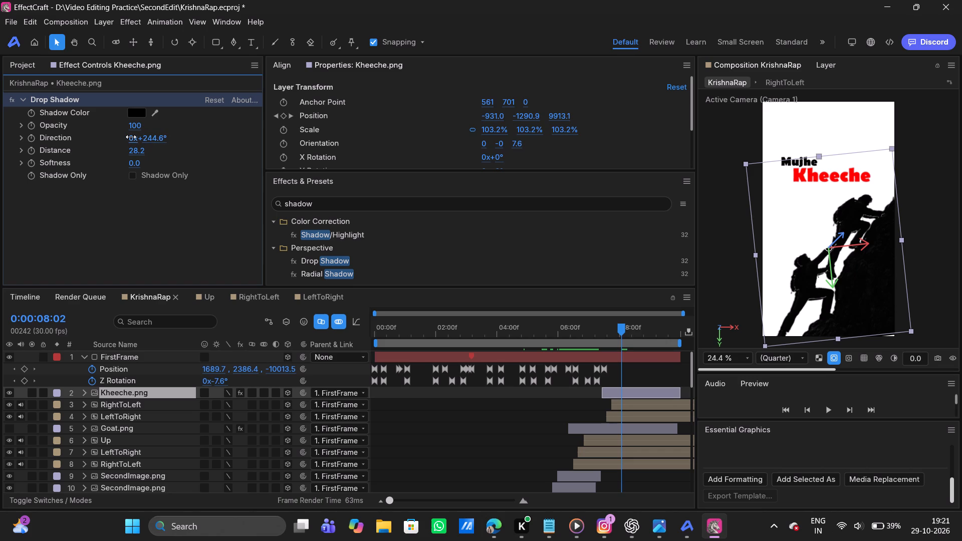
drag(158, 138, 144, 139)
drag(144, 139, 146, 137)
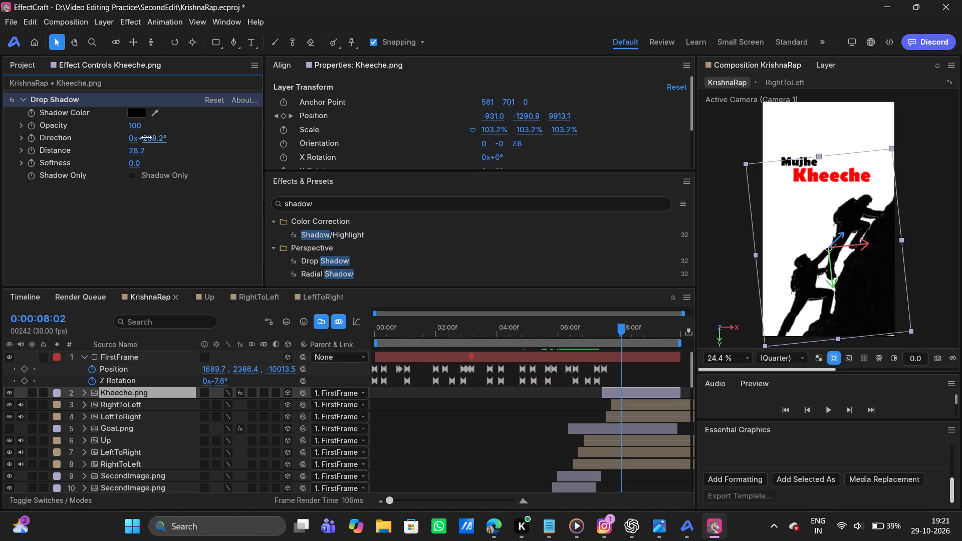
drag(146, 137, 138, 137)
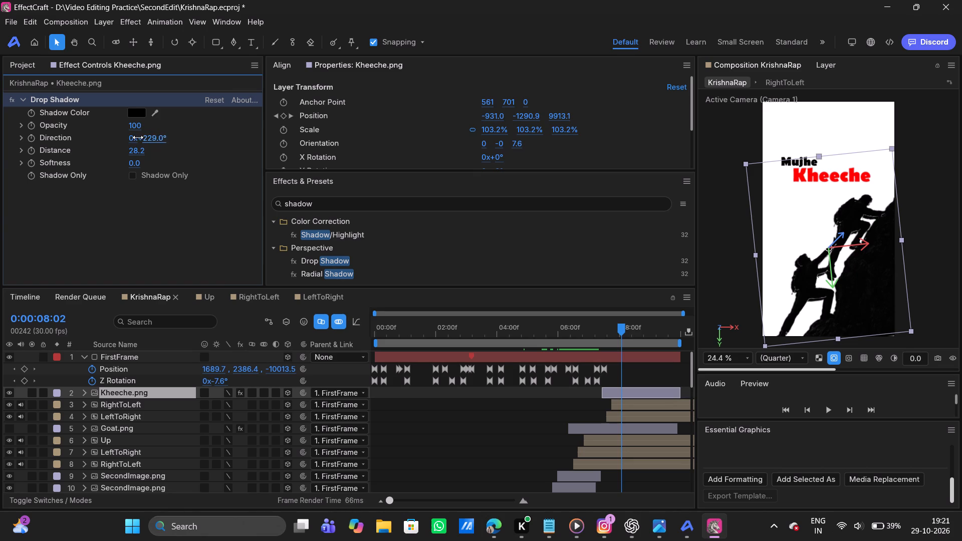
drag(138, 137, 148, 133)
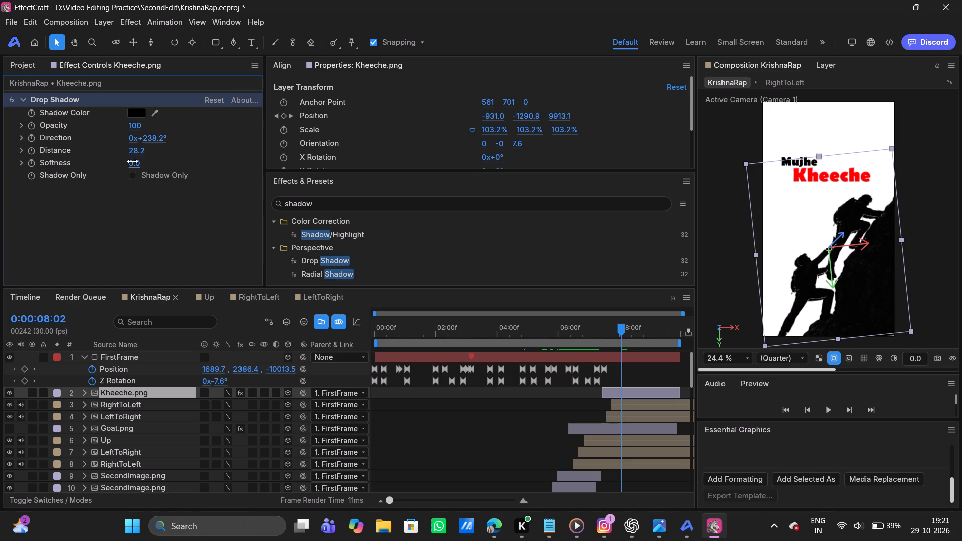
drag(135, 160, 169, 160)
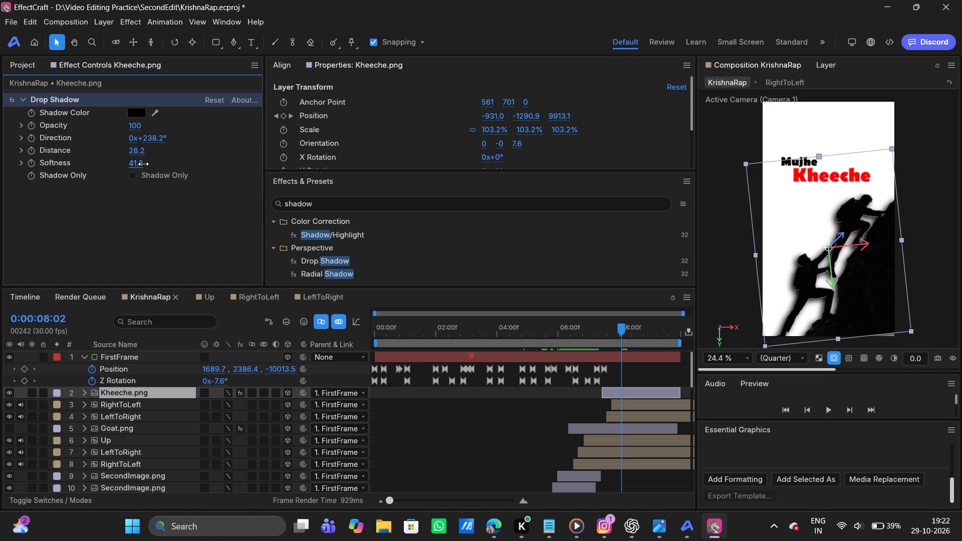
drag(143, 163, 154, 163)
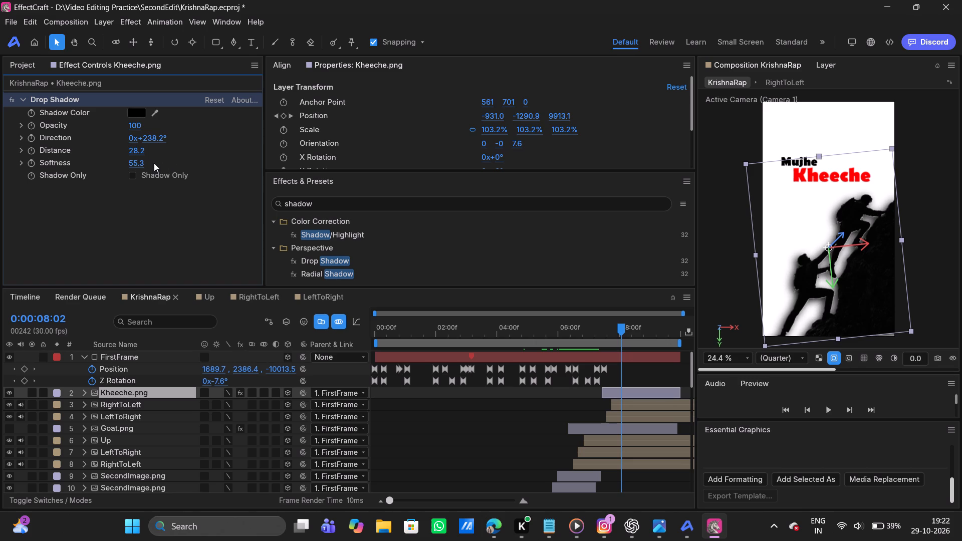
click(129, 238)
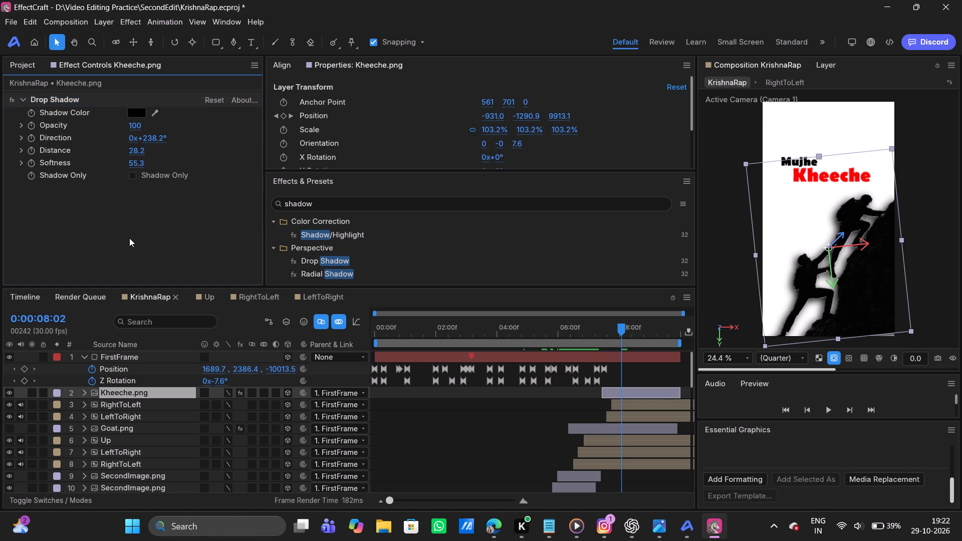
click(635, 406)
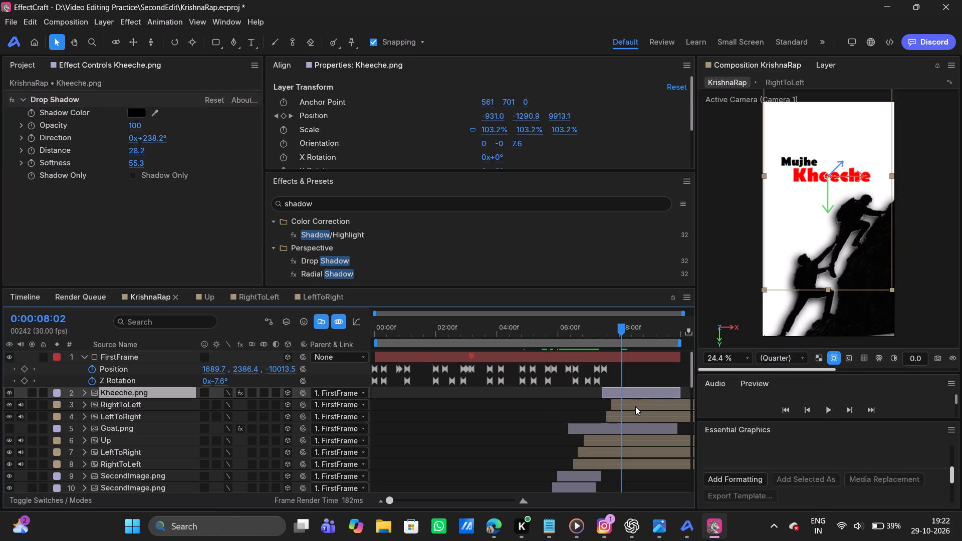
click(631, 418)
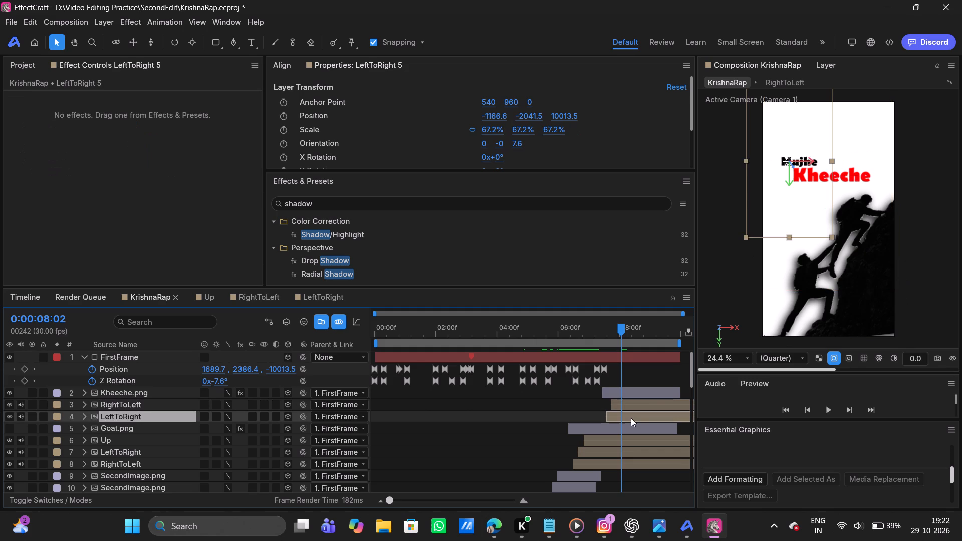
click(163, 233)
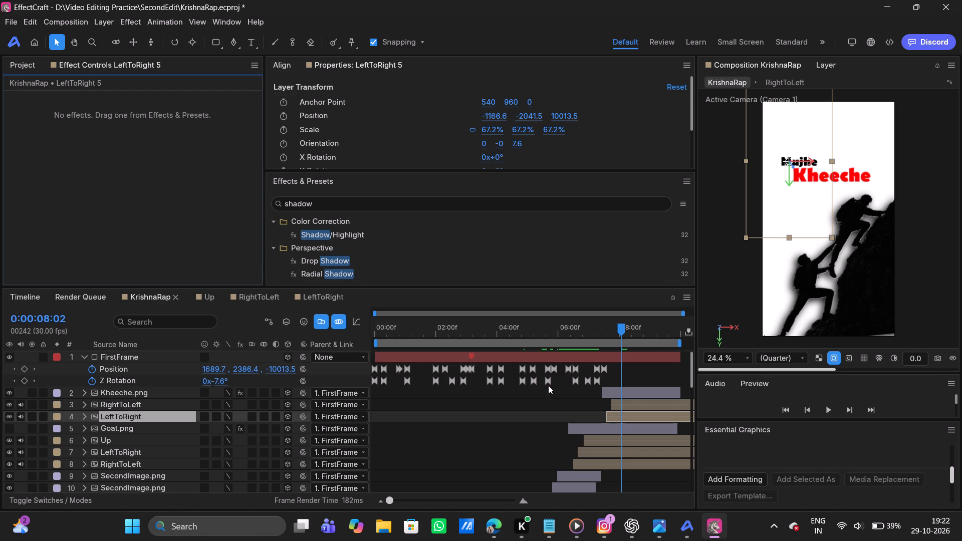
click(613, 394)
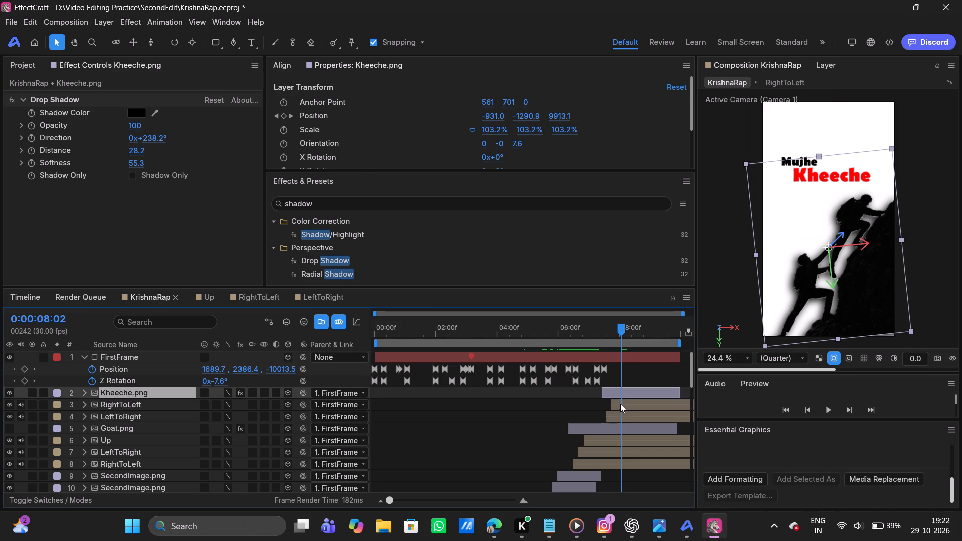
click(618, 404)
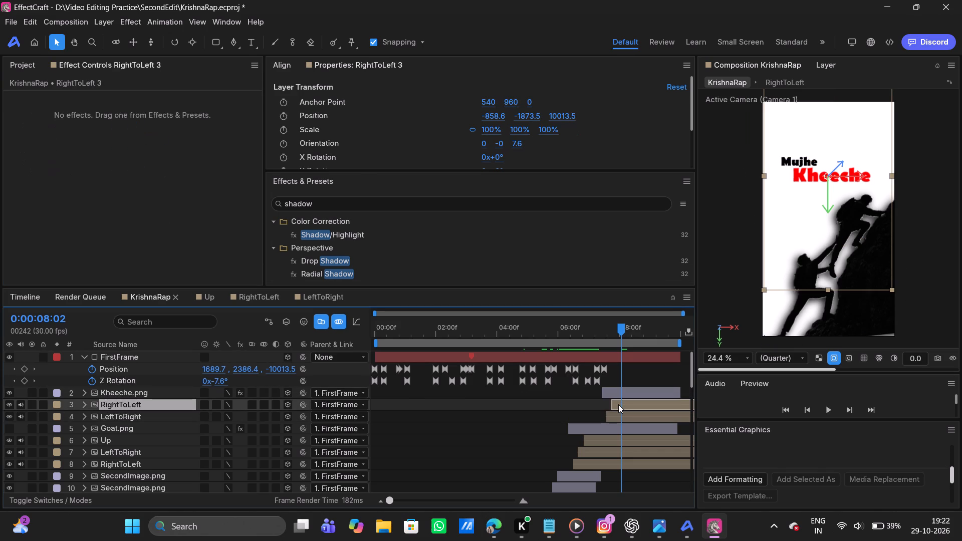
Add the Up text composition to KrishnaRap directly below the Kheeche.png layer, starting at about 0:00:07:25.
click(24, 67)
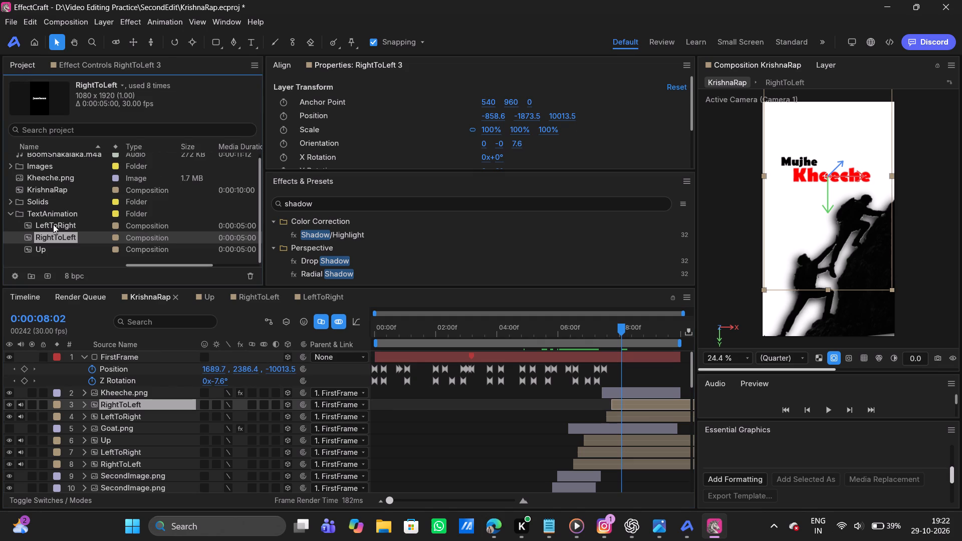
drag(41, 249, 633, 408)
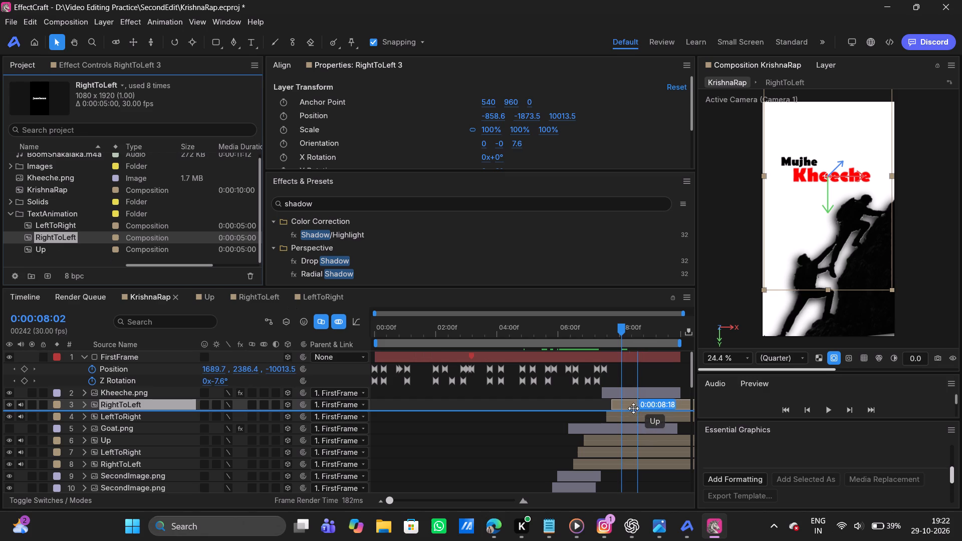
drag(633, 408, 614, 403)
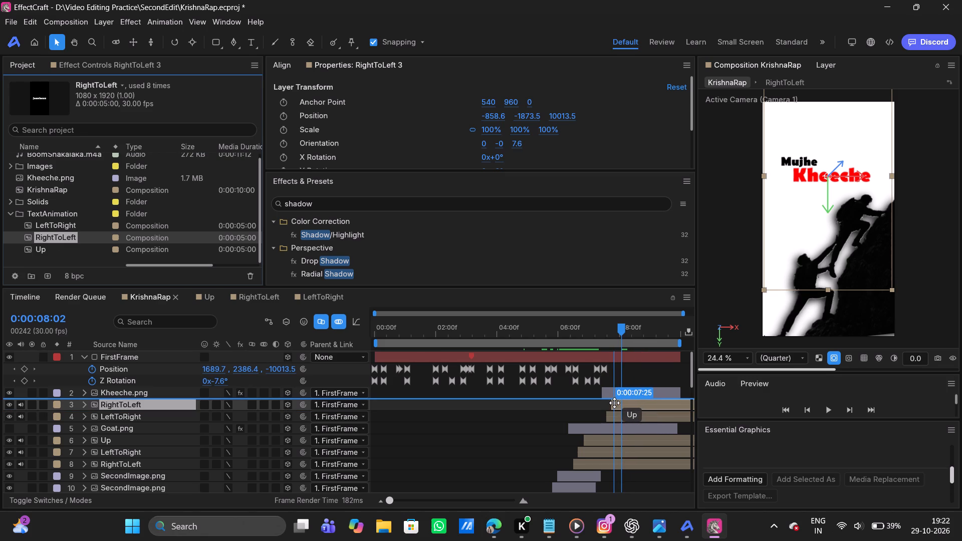
drag(614, 403, 615, 402)
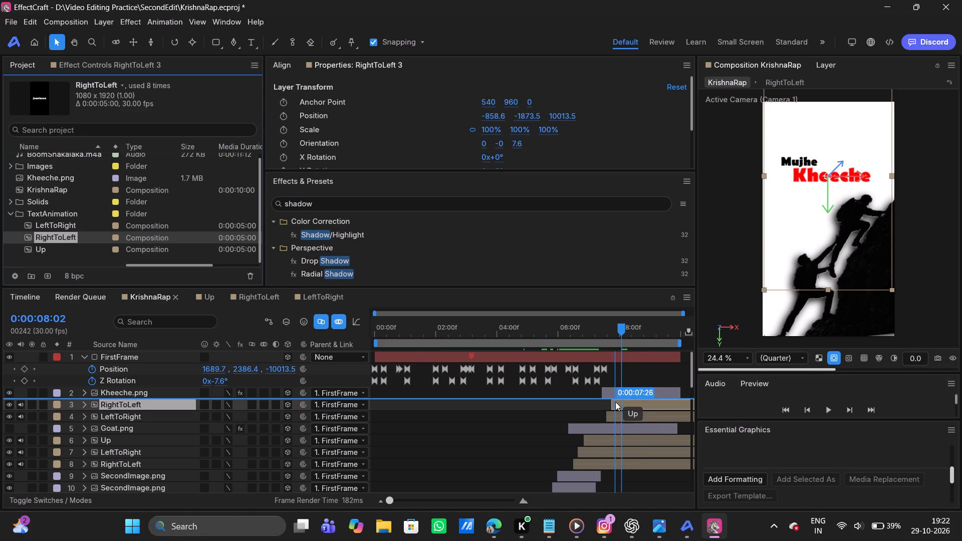
Make the new Up layer 3D and parent it to FirstFrame.
click(349, 402)
click(289, 404)
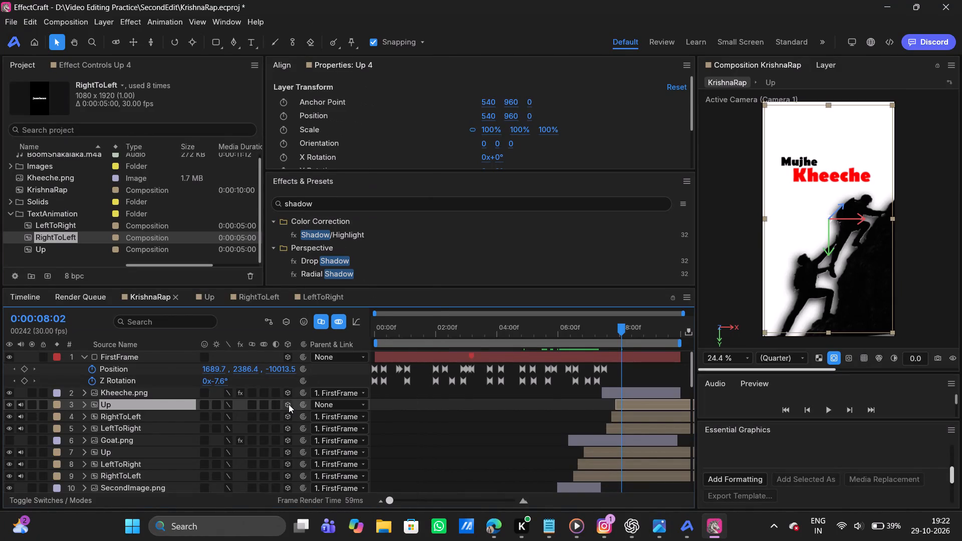
click(336, 401)
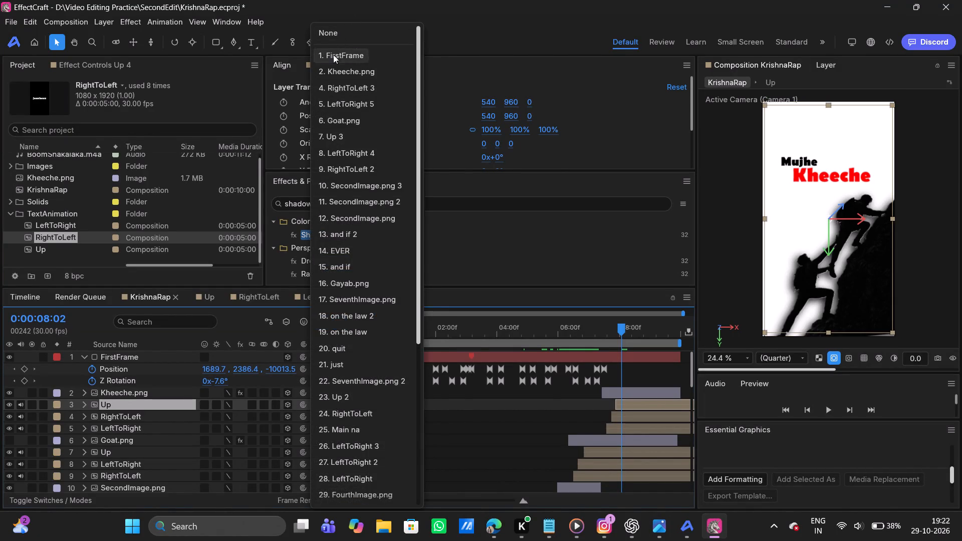
click(333, 55)
Set the new Up layer's source text to "ye neeche" and its fill color to black (000000).
scroll(745, 463, down, 8)
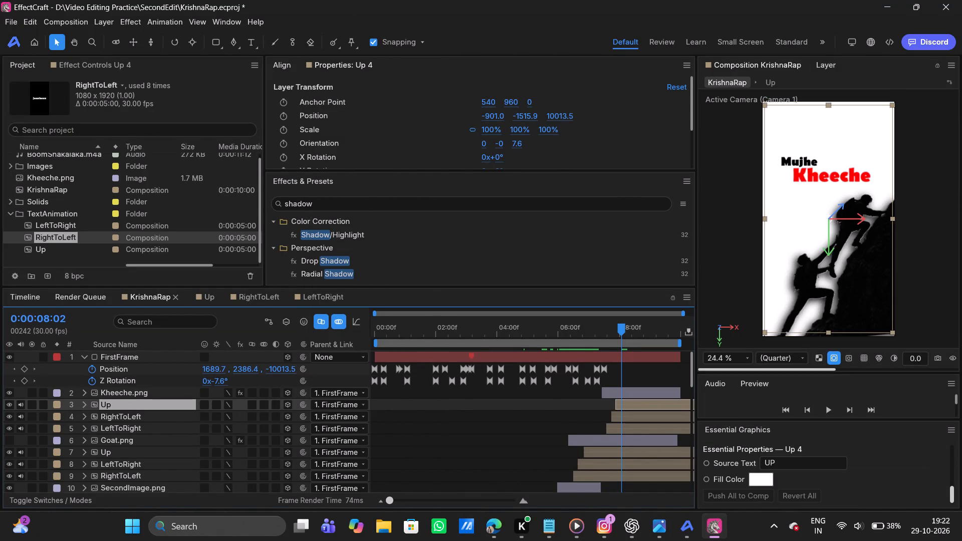
click(785, 463)
key(BackSpace)
key(BackSpace)
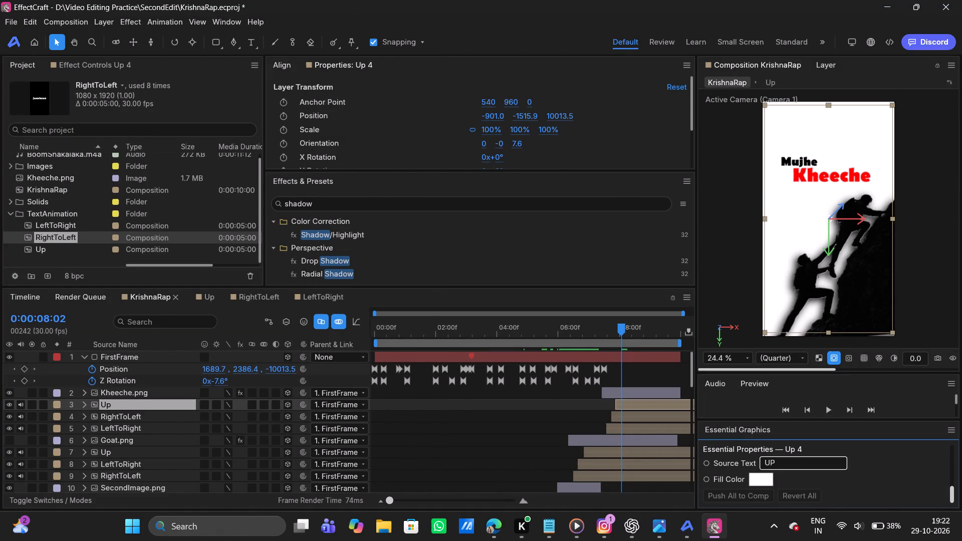
key(BackSpace)
key(BackSpace)
text(ye neeche)
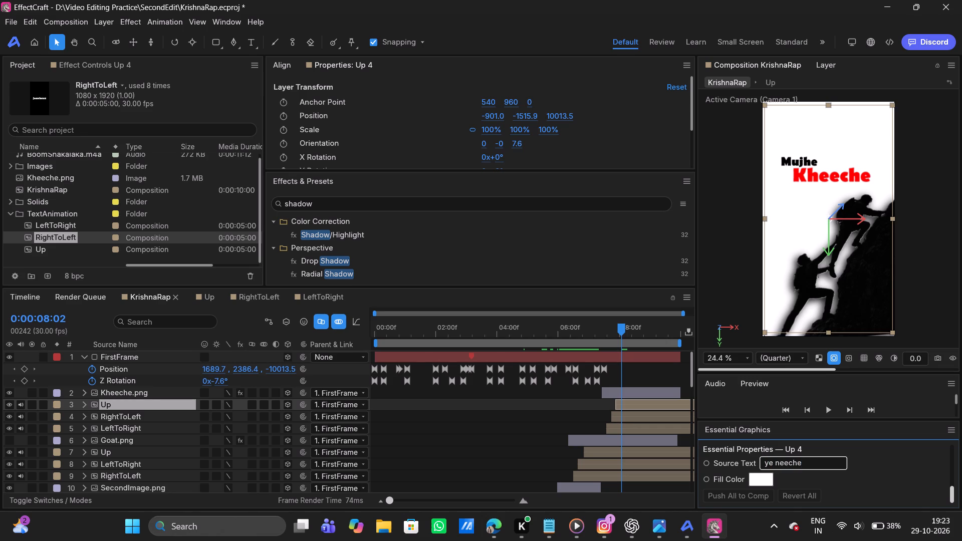
click(753, 477)
drag(785, 418, 706, 498)
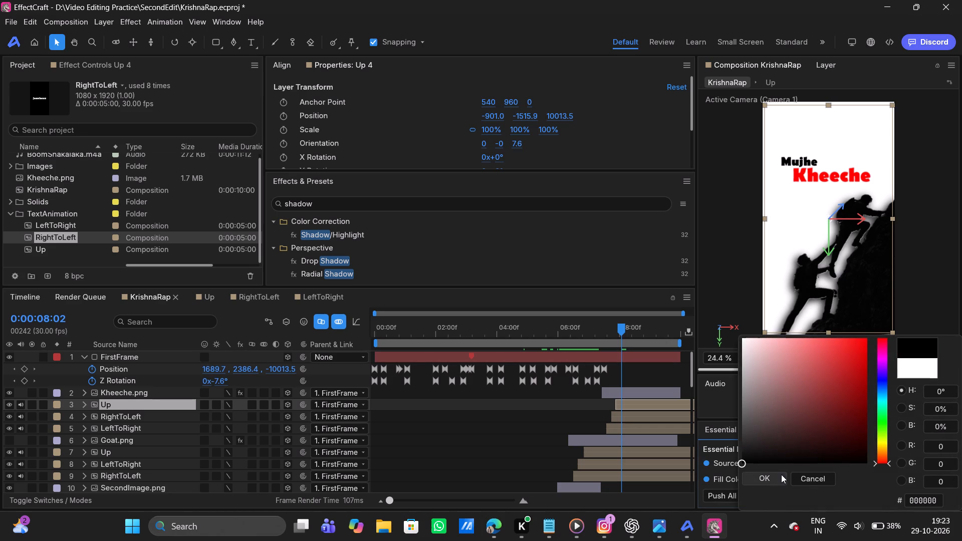
click(768, 483)
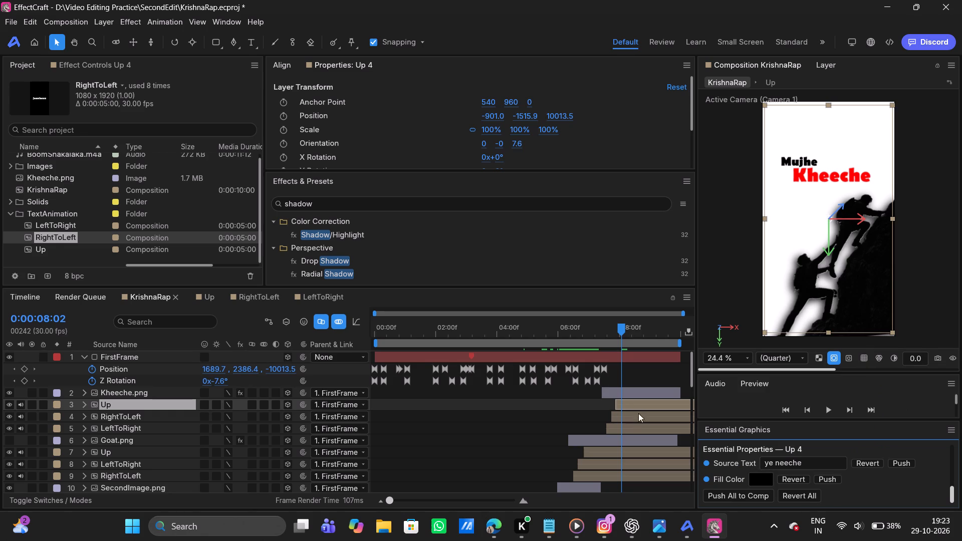
Position the "ye neeche" Up layer just below the red "Kheeche" text, at about X -961.8 and Y -1813.5.
drag(530, 118, 350, 88)
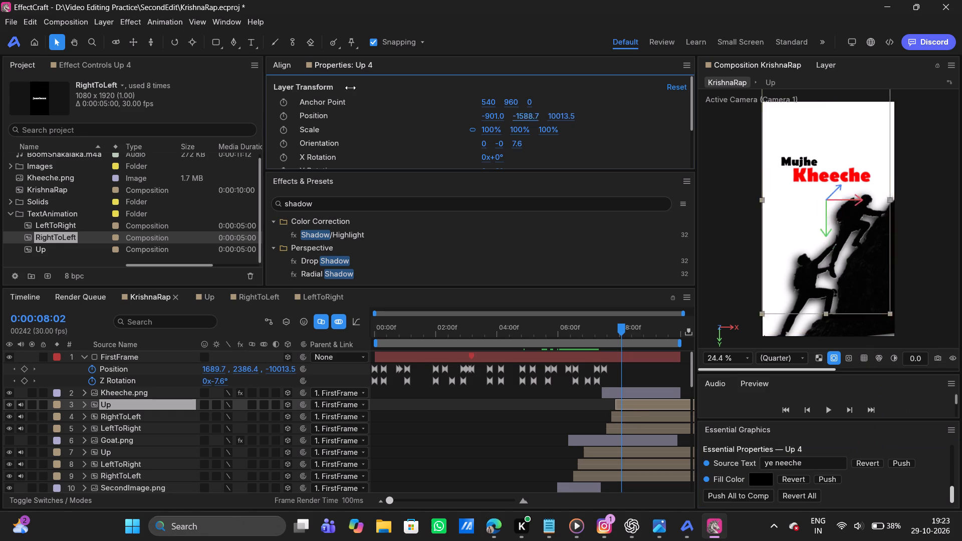
drag(350, 88, 256, 60)
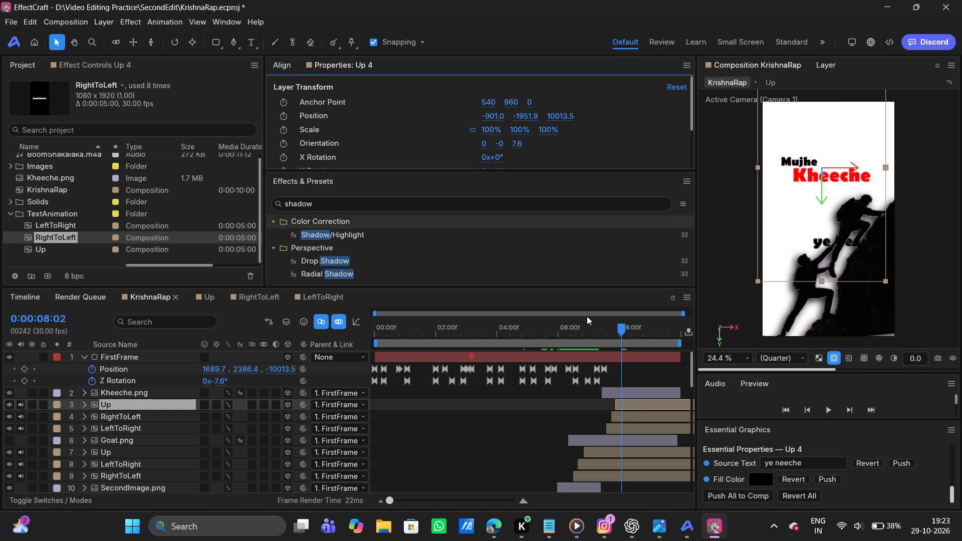
drag(620, 325, 631, 326)
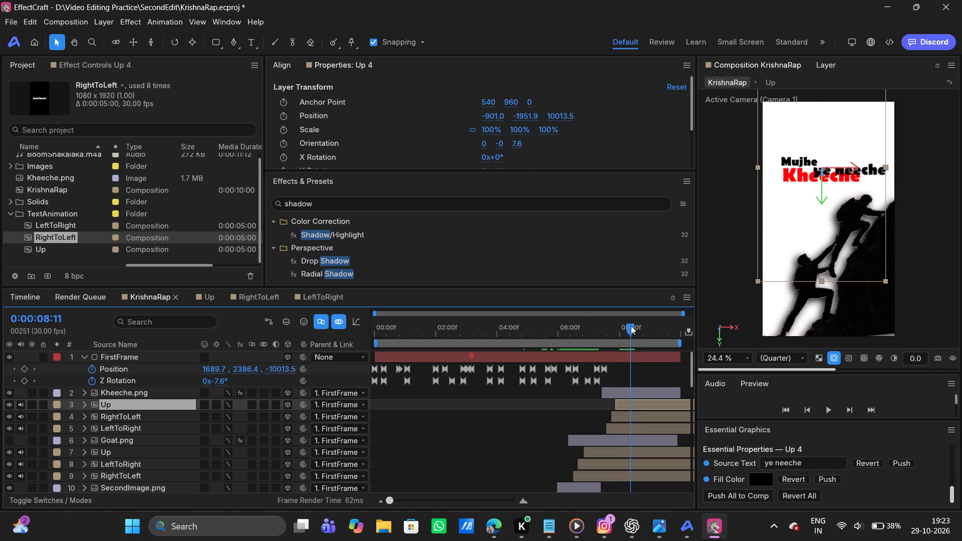
drag(631, 326, 632, 327)
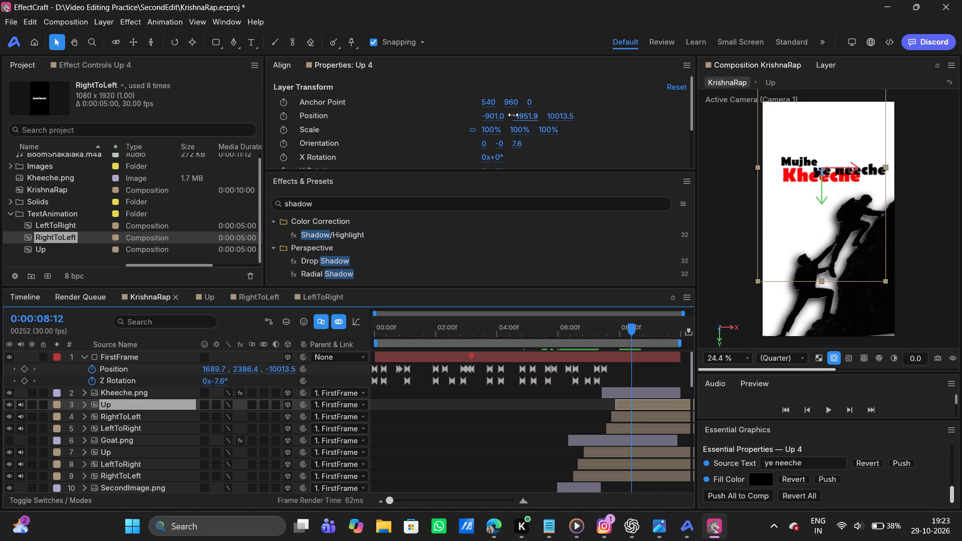
drag(526, 117, 617, 121)
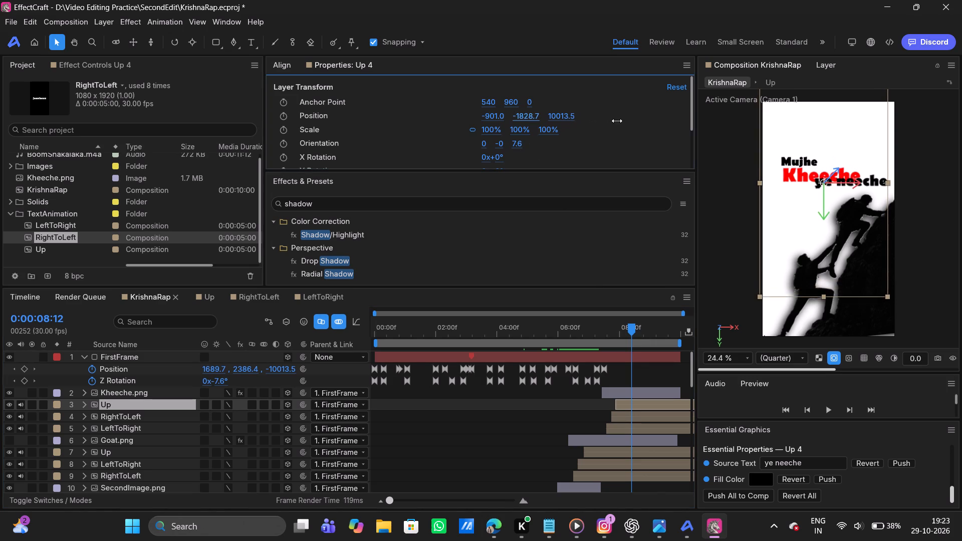
drag(617, 121, 641, 121)
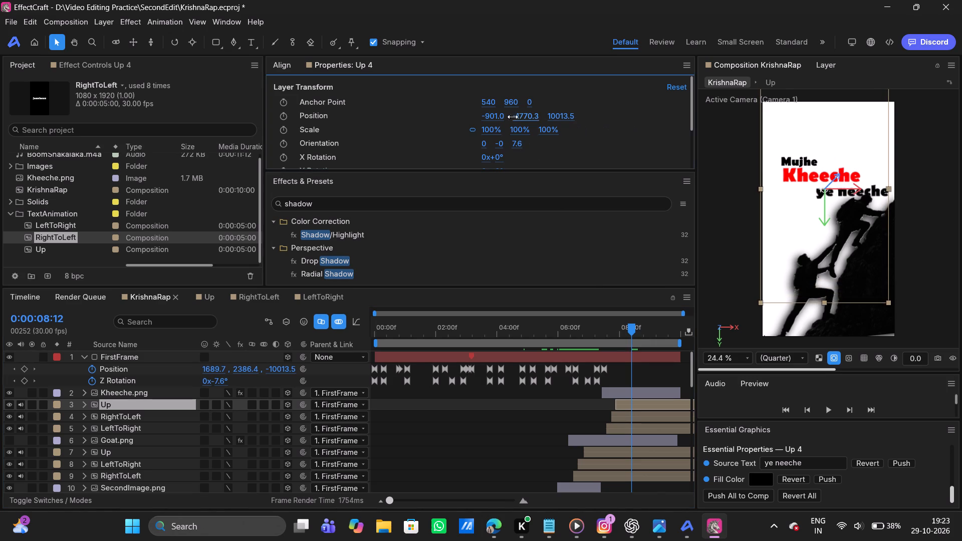
drag(496, 118, 453, 119)
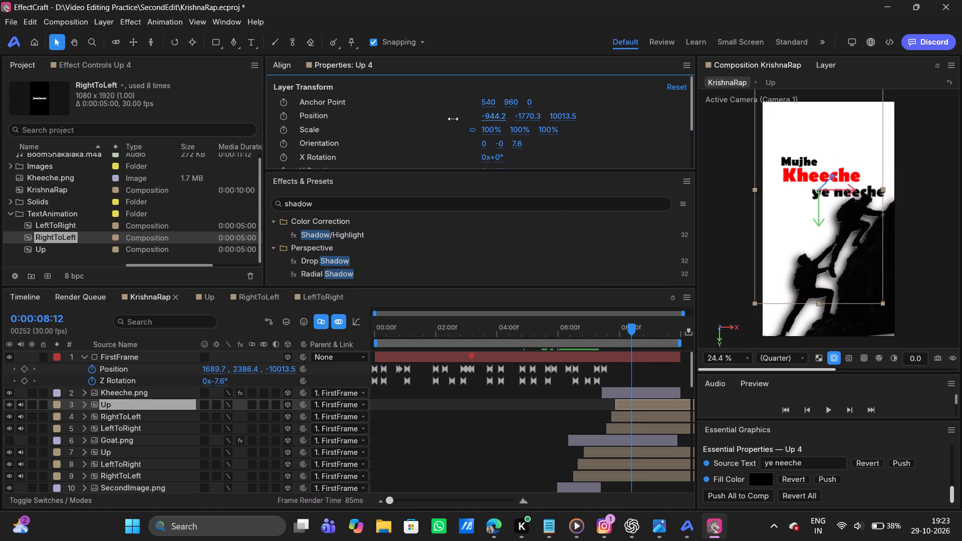
drag(453, 119, 426, 120)
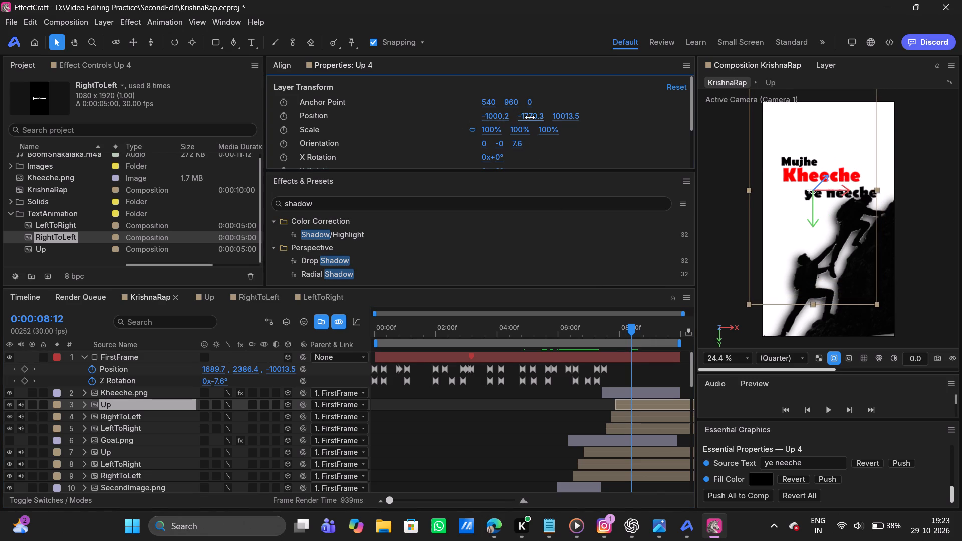
drag(530, 117, 500, 108)
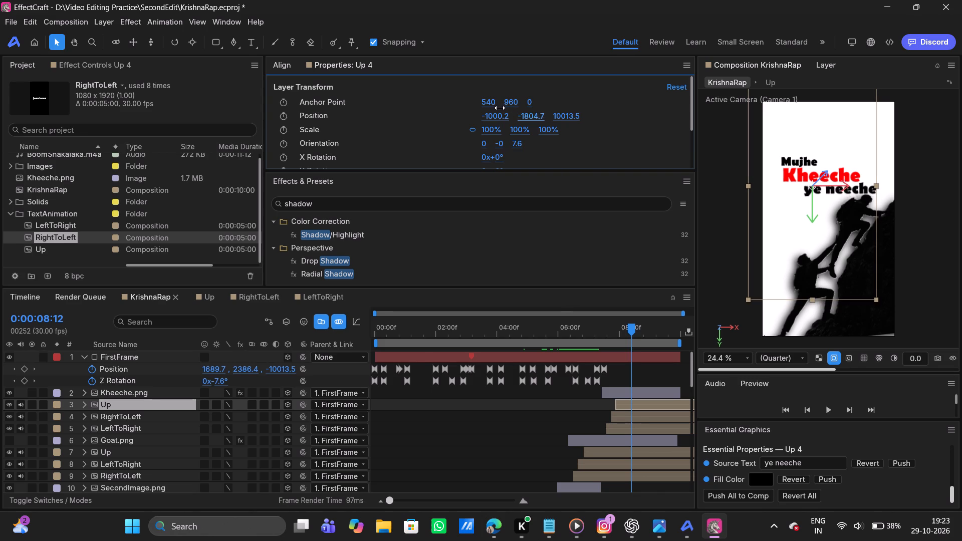
drag(500, 108, 501, 108)
drag(493, 115, 510, 115)
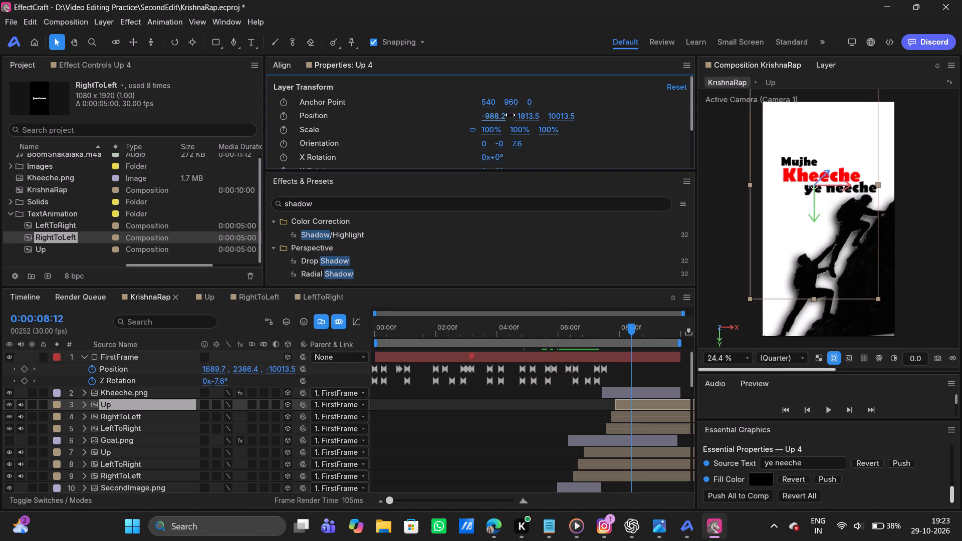
drag(510, 115, 520, 116)
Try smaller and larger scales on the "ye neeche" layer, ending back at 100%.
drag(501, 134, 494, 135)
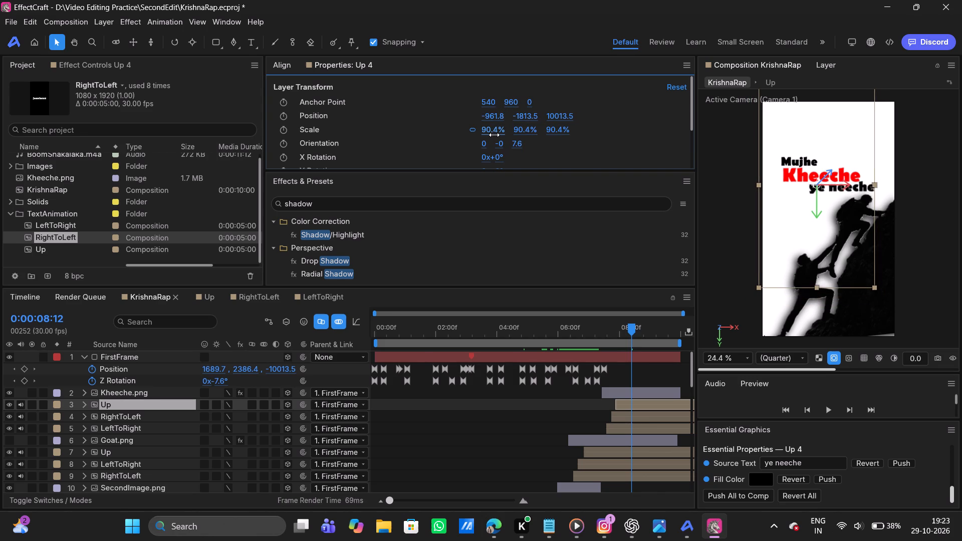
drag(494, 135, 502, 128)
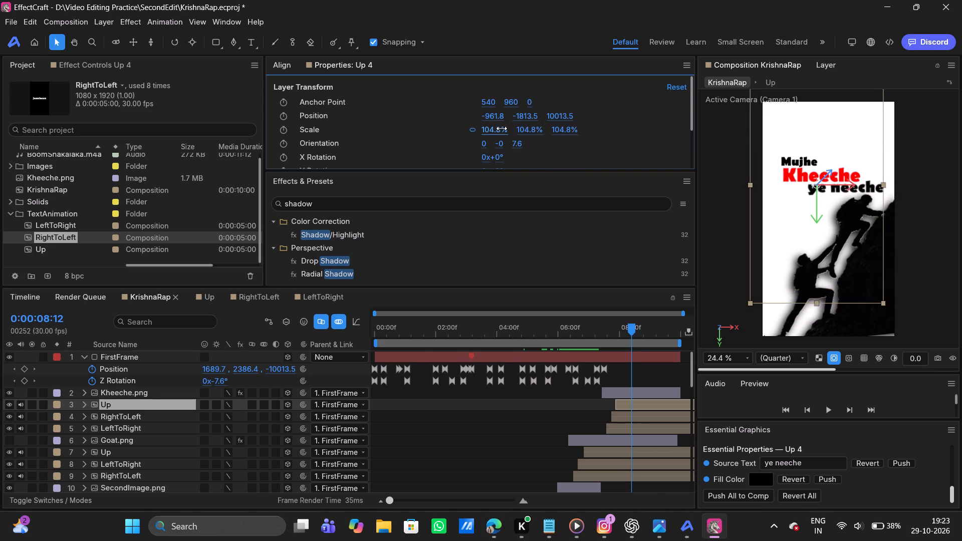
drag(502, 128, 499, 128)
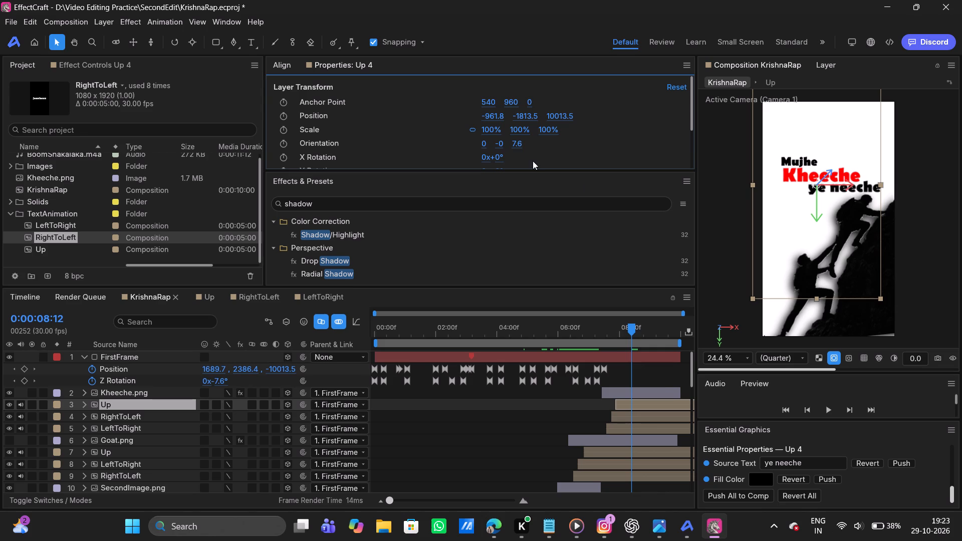
Scrub back and forth through the whole KrishnaRap timeline to review the scenes and text animations.
drag(632, 330, 529, 319)
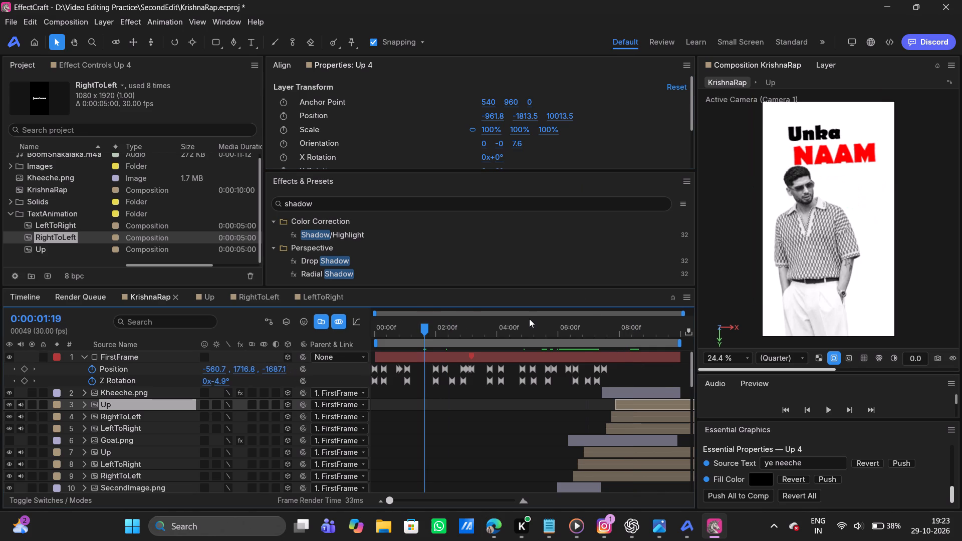
drag(529, 319, 494, 327)
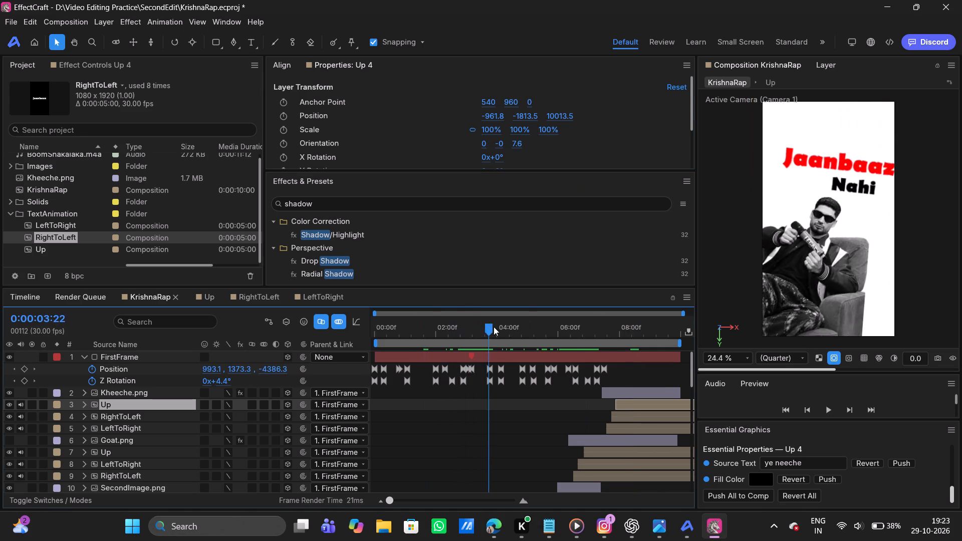
drag(494, 327, 494, 329)
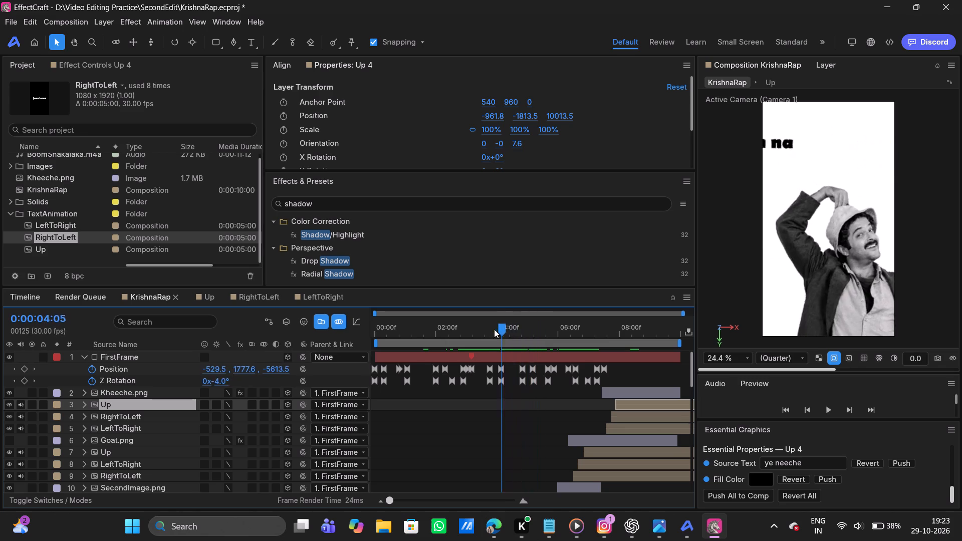
drag(494, 329, 556, 327)
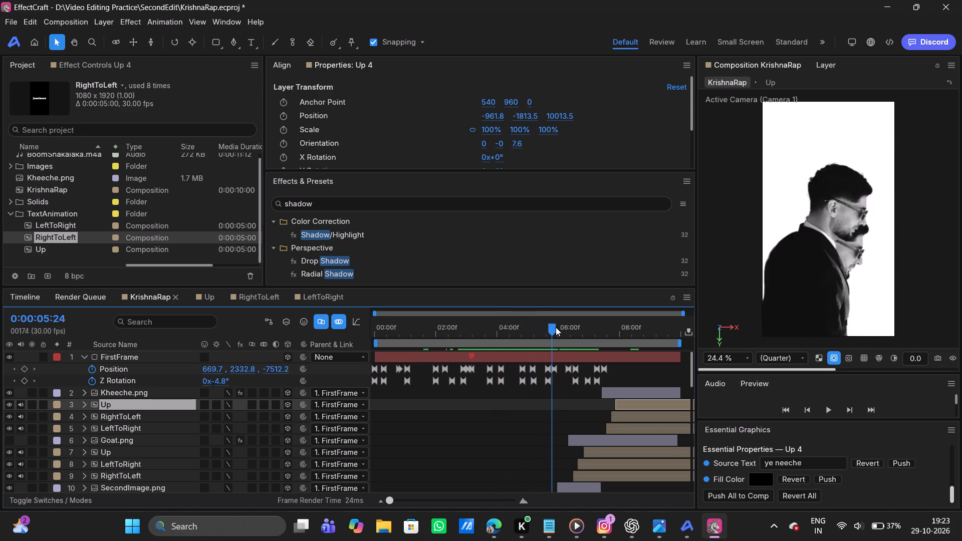
drag(556, 327, 599, 325)
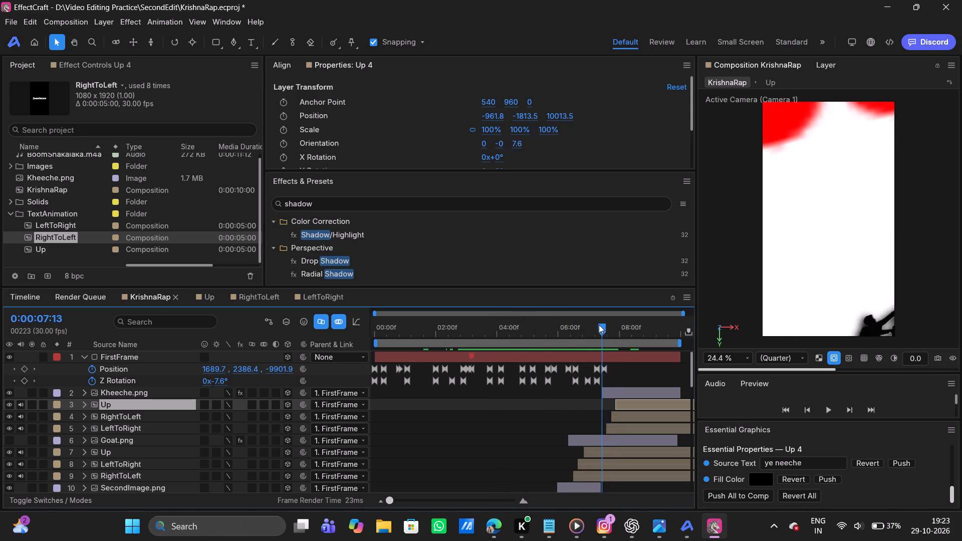
drag(599, 325, 636, 326)
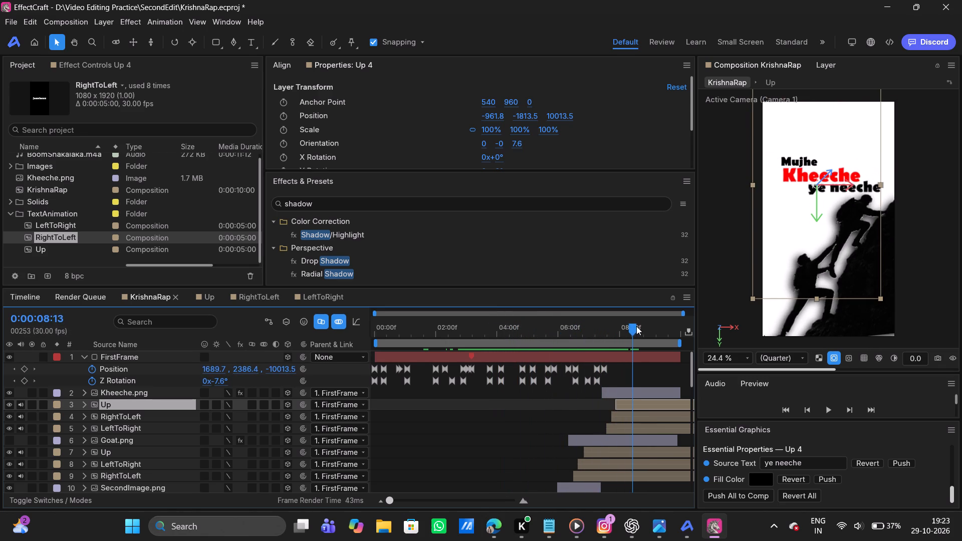
drag(636, 326, 553, 339)
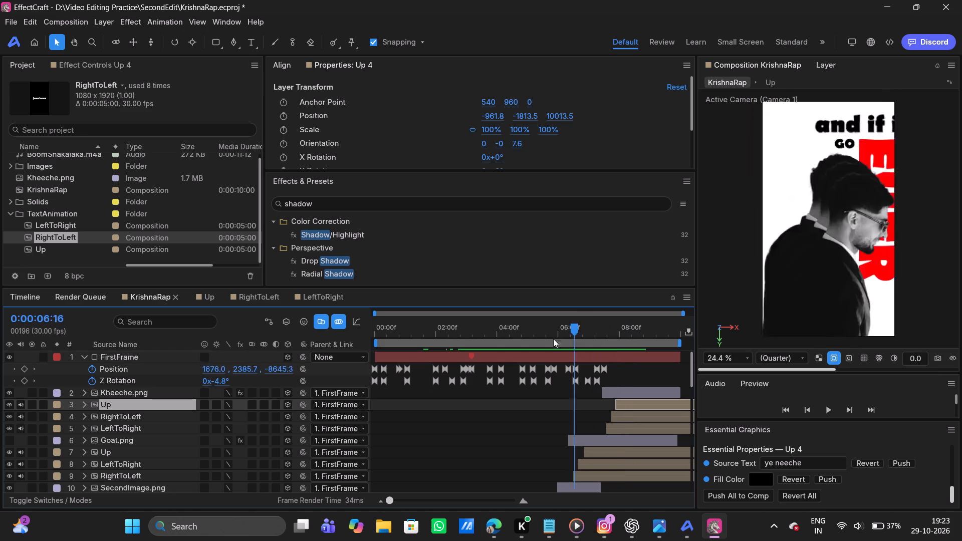
drag(553, 339, 425, 340)
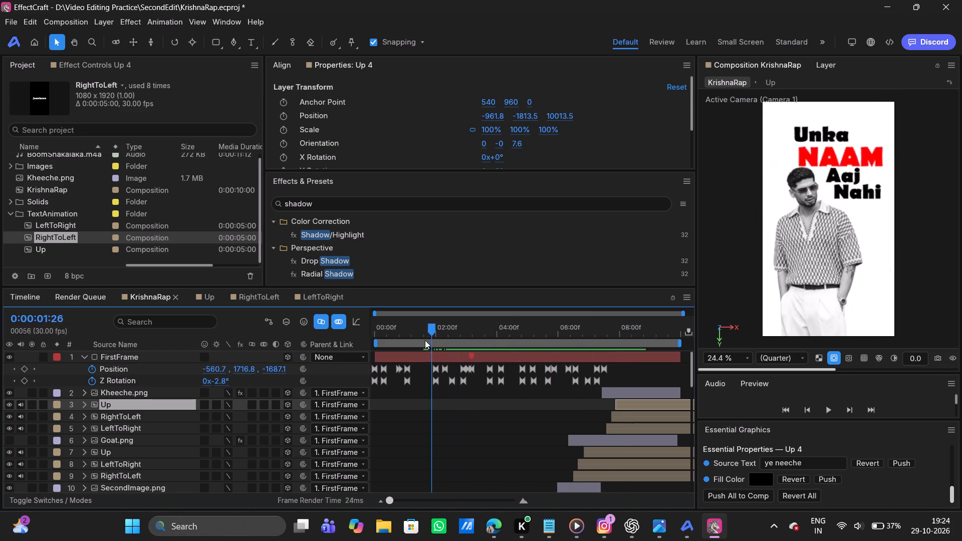
drag(425, 340, 415, 334)
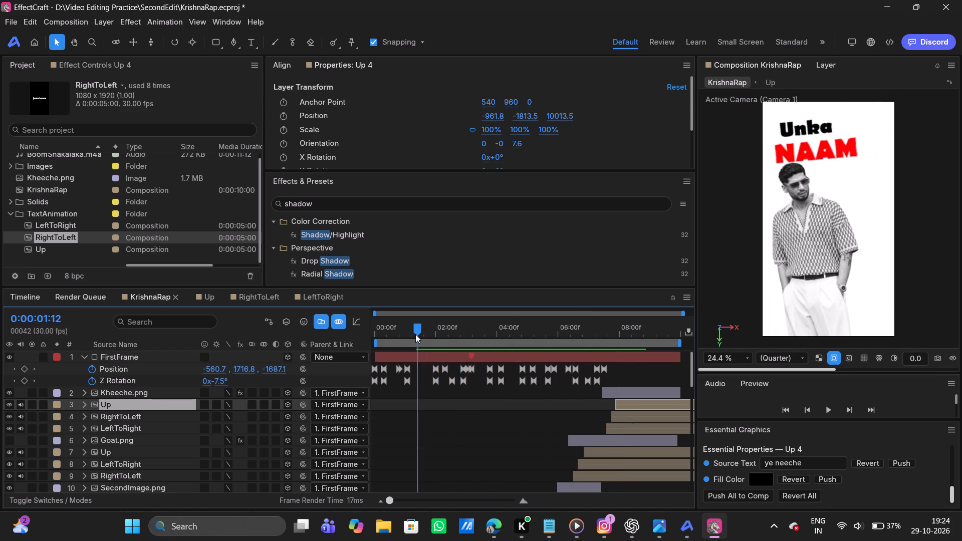
drag(415, 334, 389, 333)
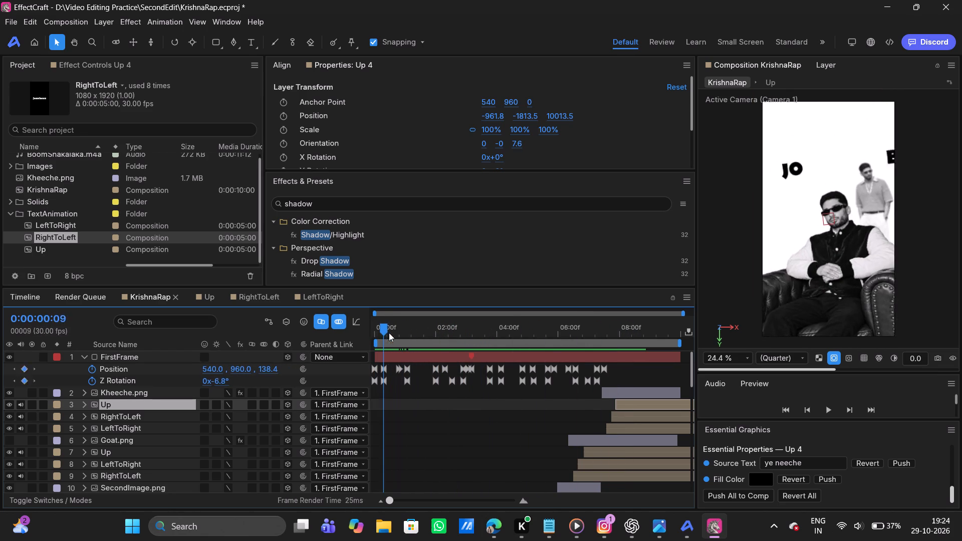
drag(389, 333, 647, 327)
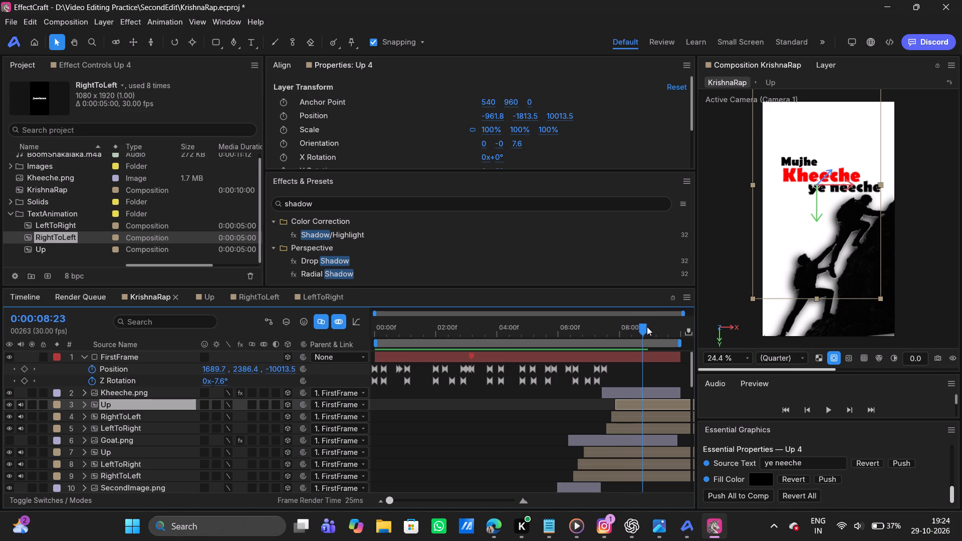
drag(647, 327, 685, 325)
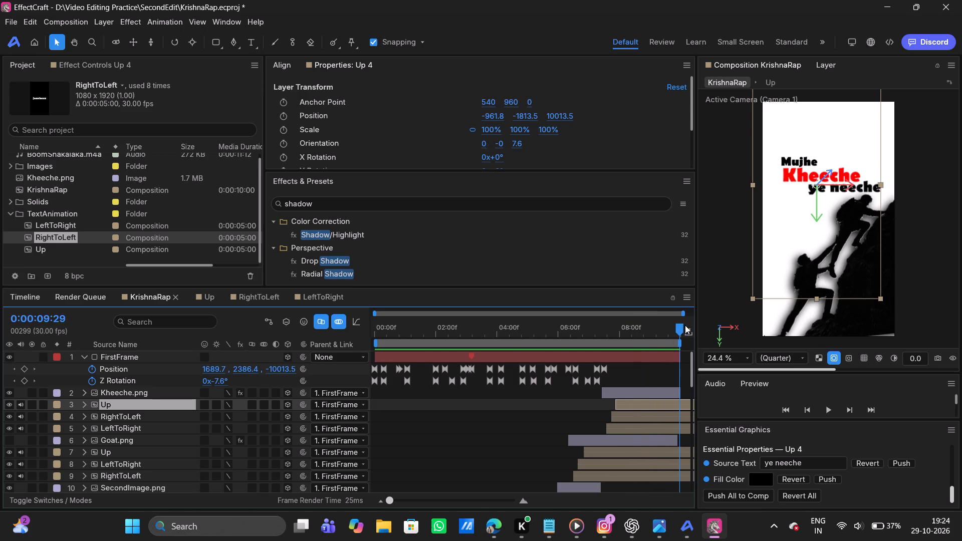
Play the KrishnaRap composition twice from the beginning through the "Mujhe Kheeche ye neeche" scene to check the animation.
drag(685, 325, 324, 338)
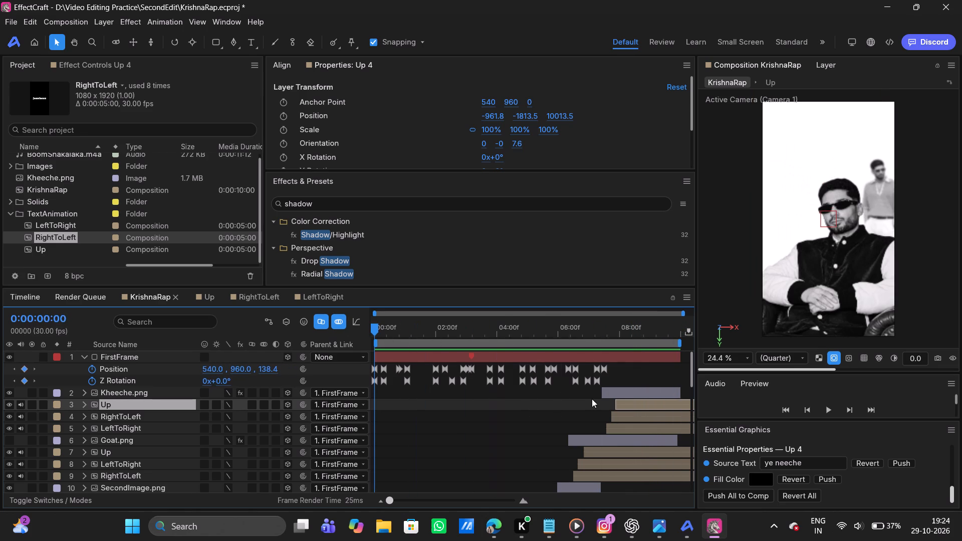
key(space)
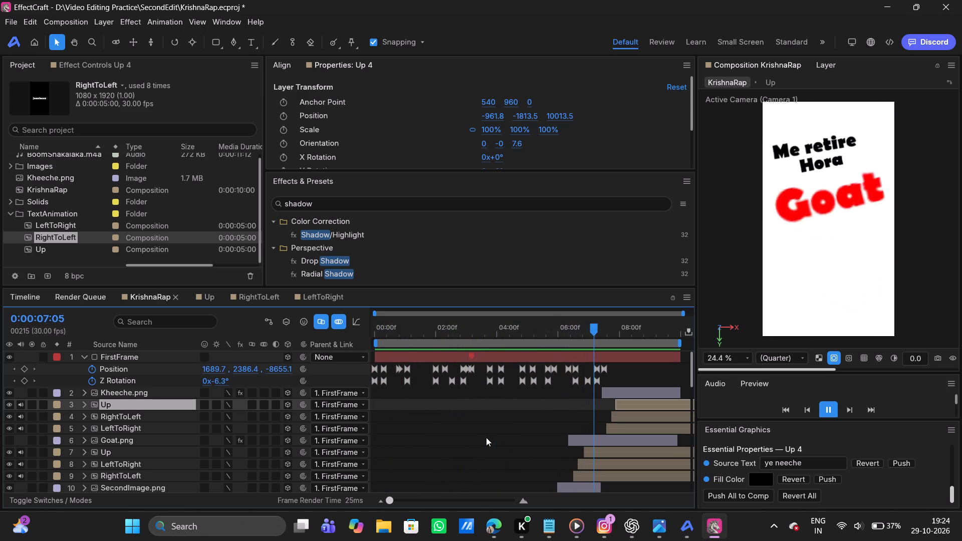
key(space)
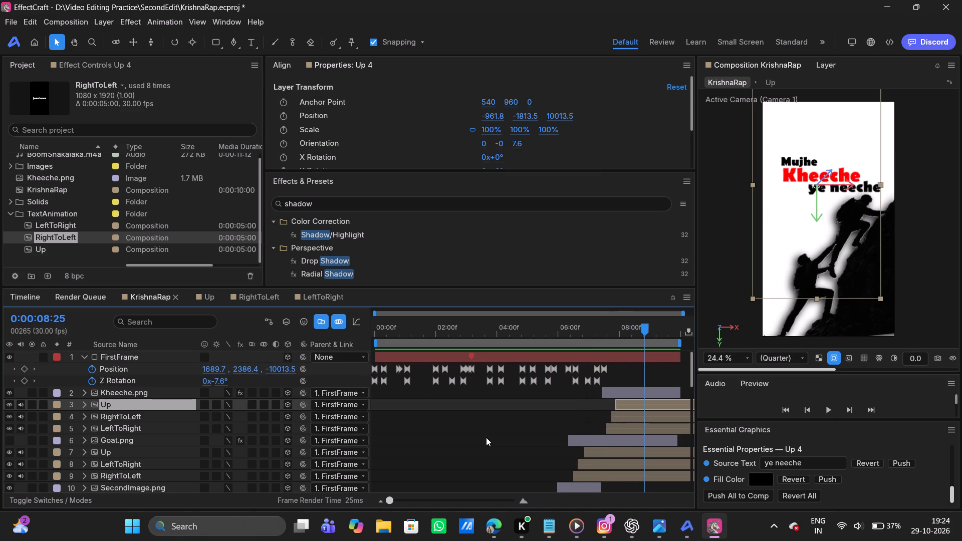
drag(644, 331, 634, 331)
drag(634, 331, 336, 344)
key(space)
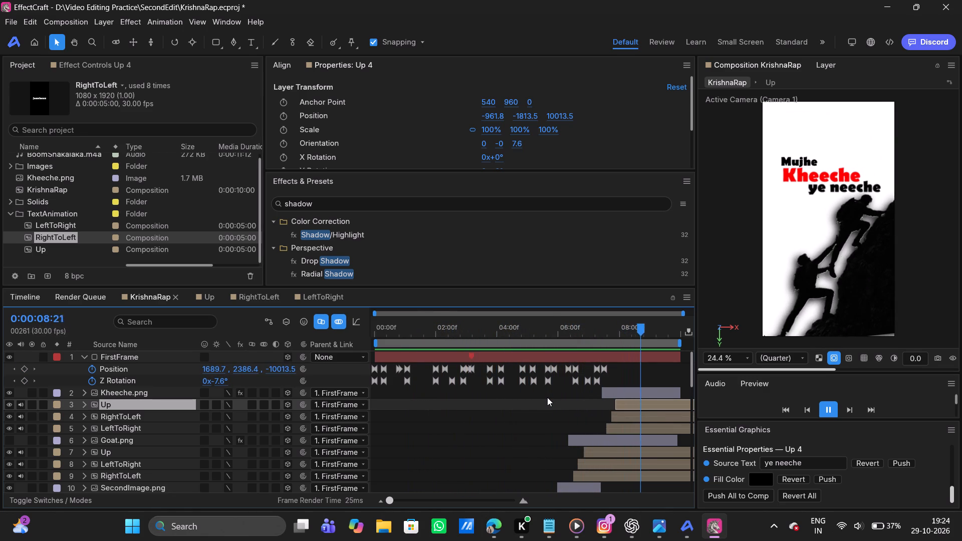
key(space)
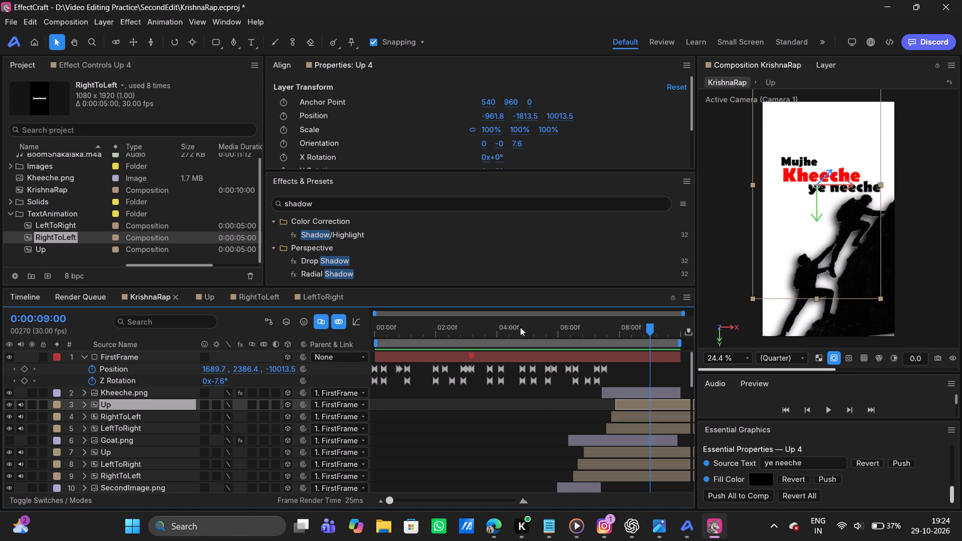
Turn on the visibility of the Goat.png layer in KrishnaRap.
click(9, 441)
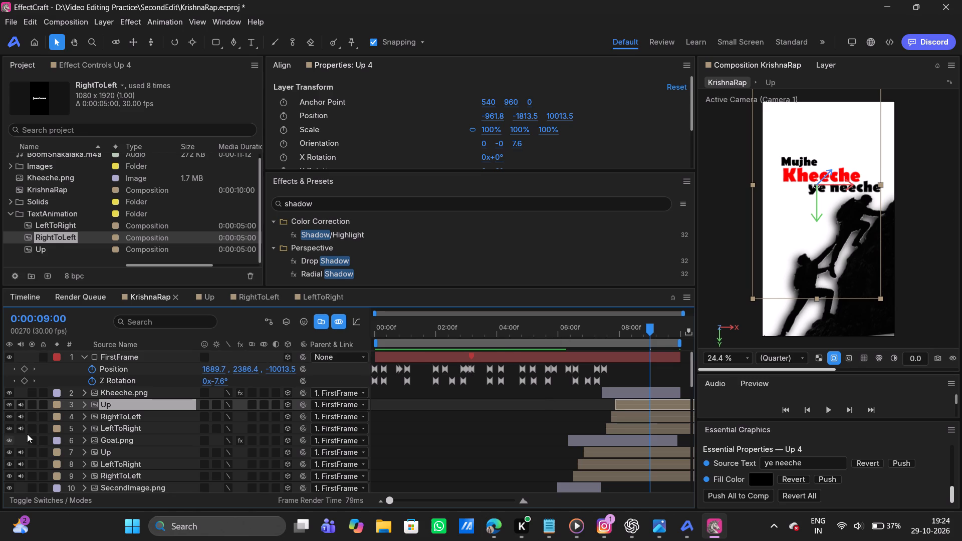
Play the KrishnaRap composition from the beginning to review it with the Goat.png layer enabled.
drag(458, 330, 259, 342)
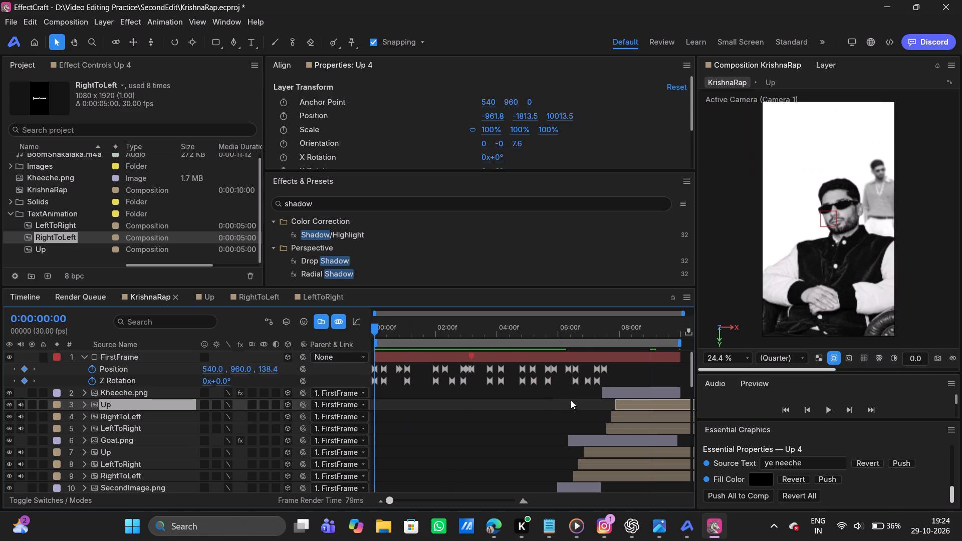
key(space)
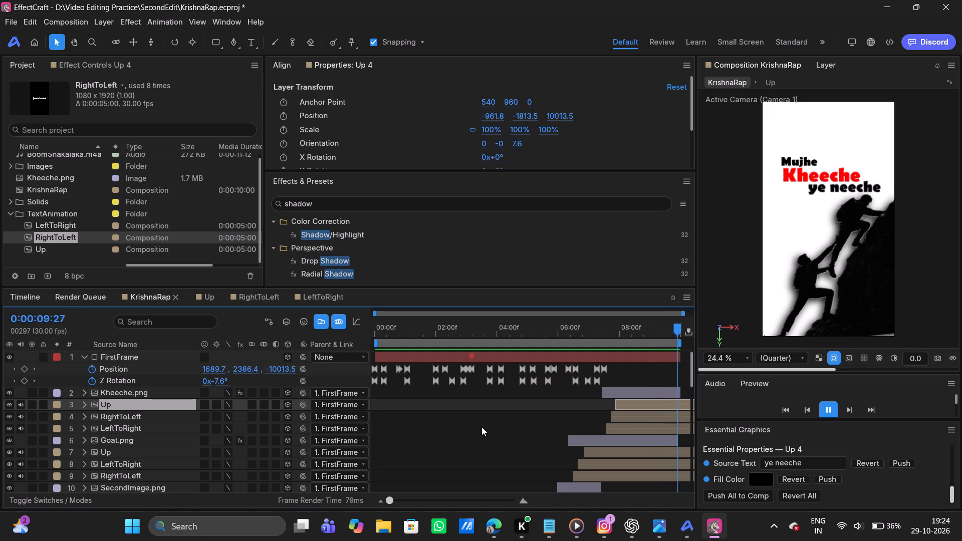
key(space)
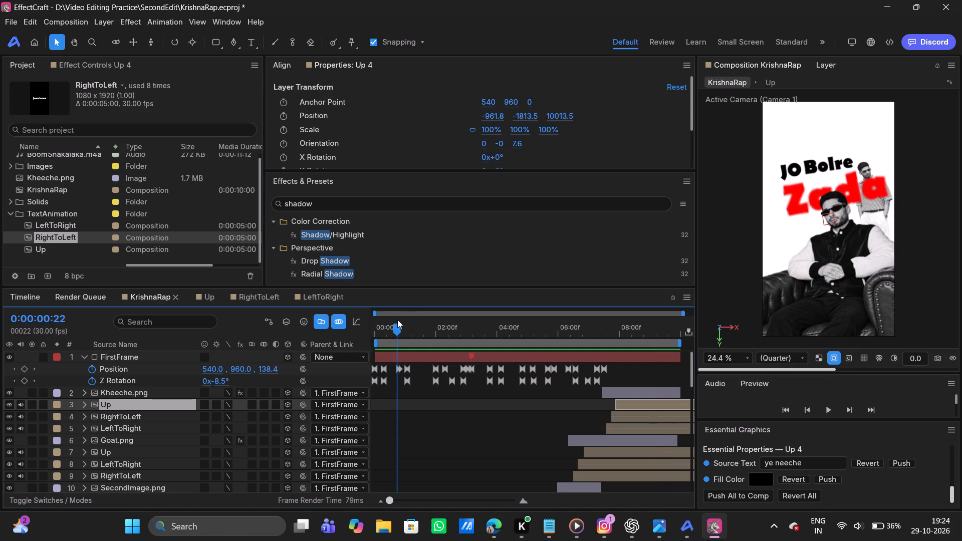
Scrub KrishnaRap from the start to about 6 seconds and inspect the overlapping profile images in the "and if i GO EVER" scene.
drag(396, 328, 392, 330)
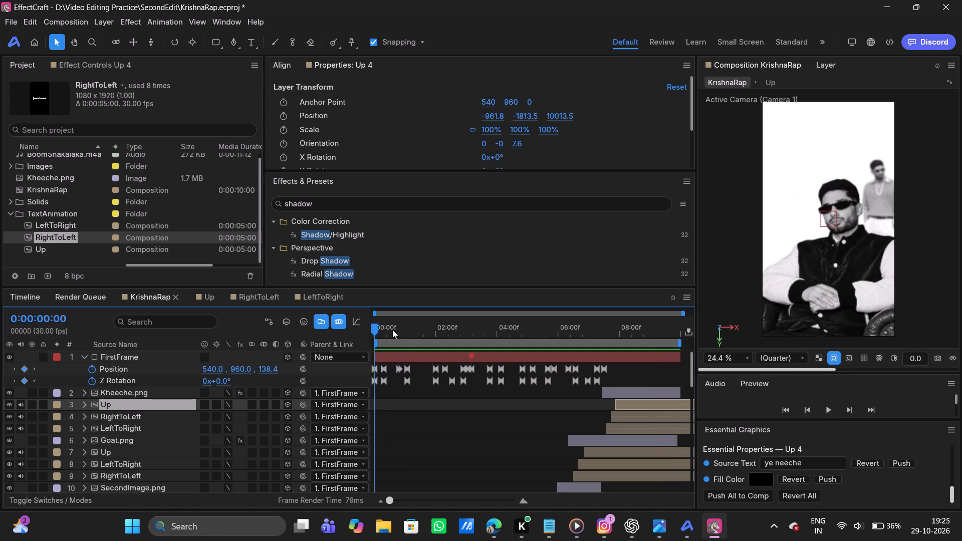
drag(392, 330, 497, 349)
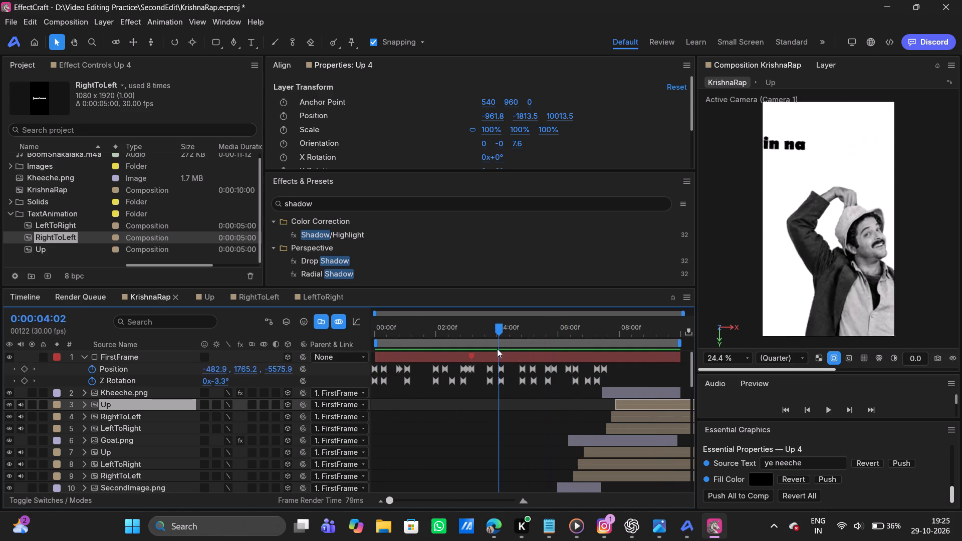
drag(497, 349, 562, 361)
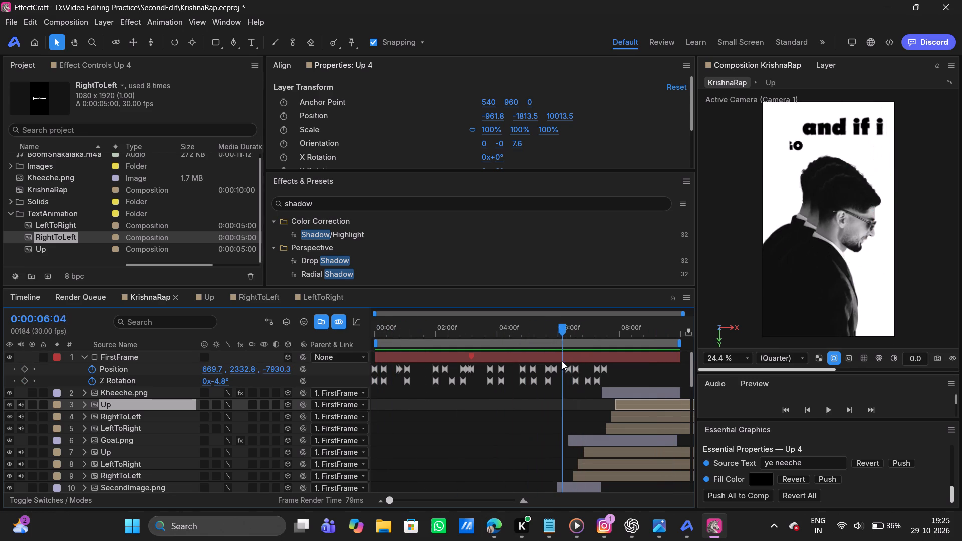
drag(562, 361, 559, 363)
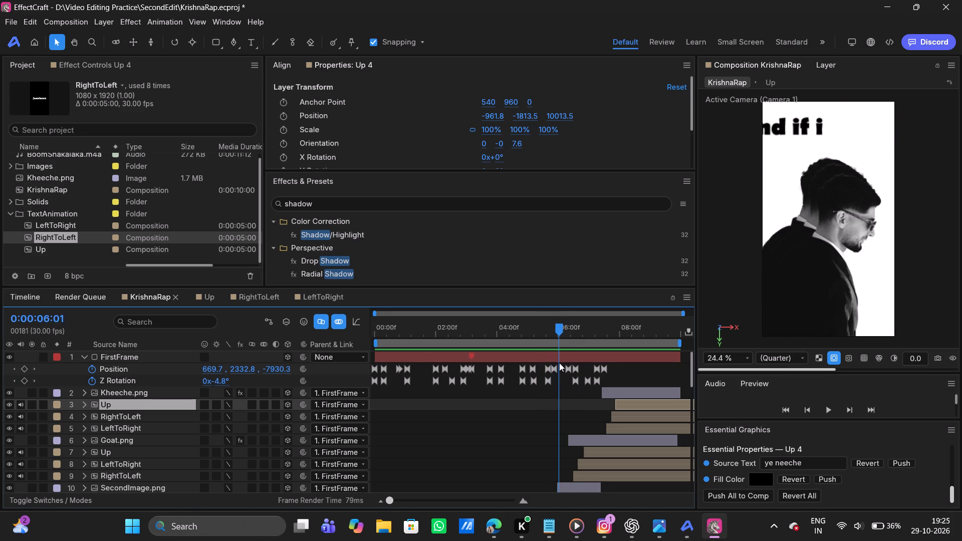
drag(559, 363, 560, 362)
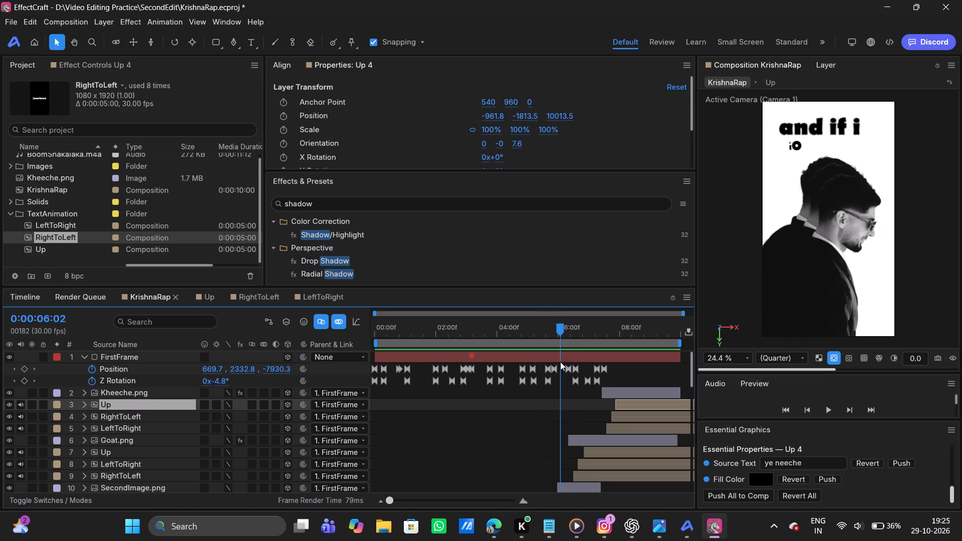
drag(560, 362, 561, 360)
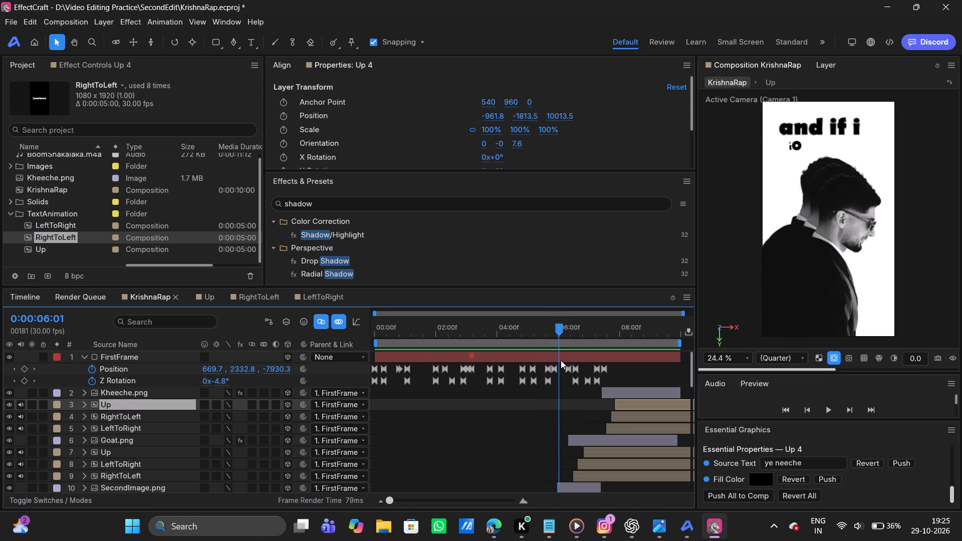
drag(561, 360, 556, 363)
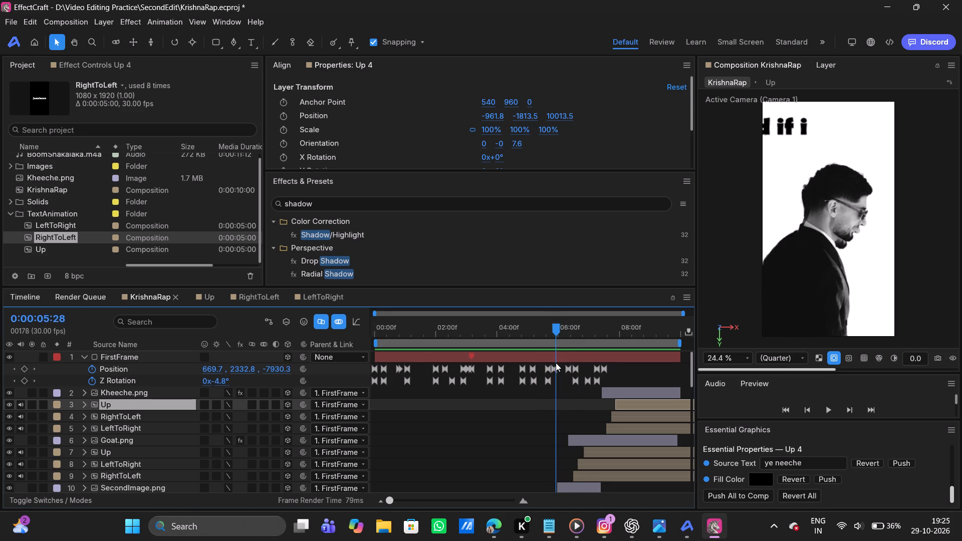
drag(556, 363, 564, 360)
Delete the two shorter duplicate SecondImage.png layers, keeping only the longest one in the "and if i GO EVER" scene.
scroll(585, 485, down, 1)
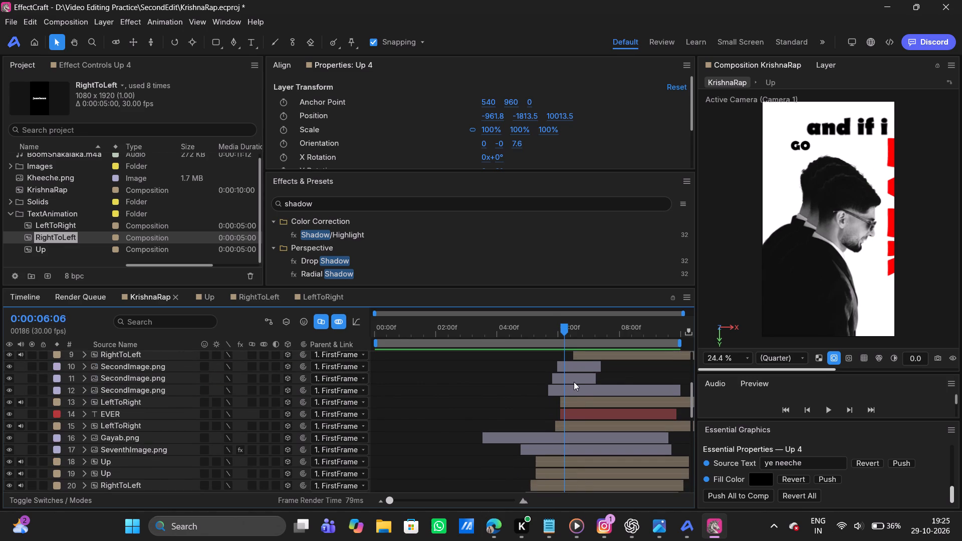
click(573, 379)
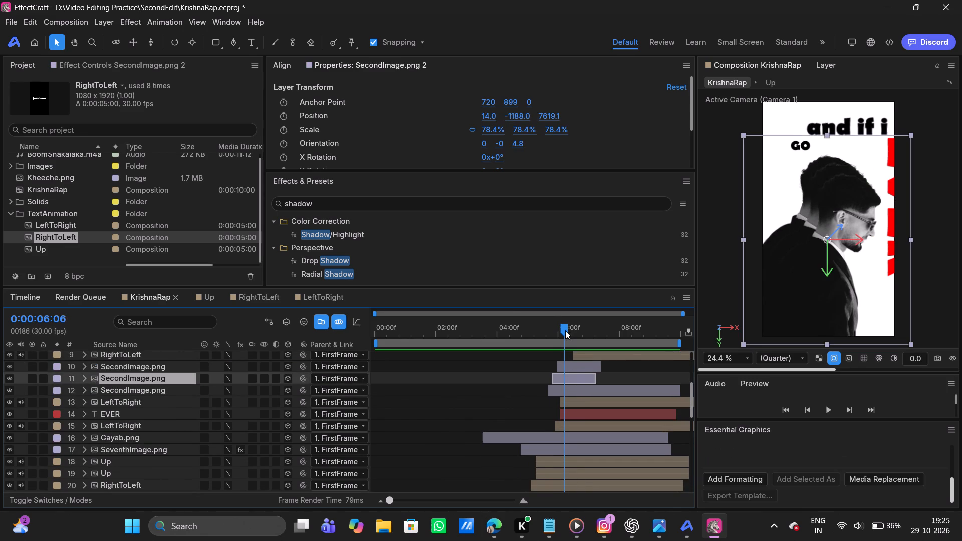
drag(565, 330, 557, 332)
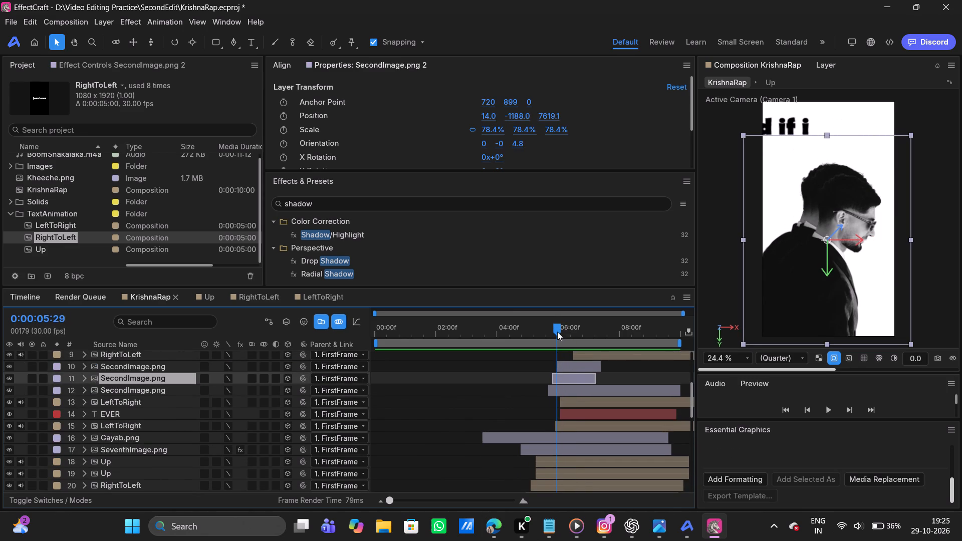
drag(557, 332, 549, 333)
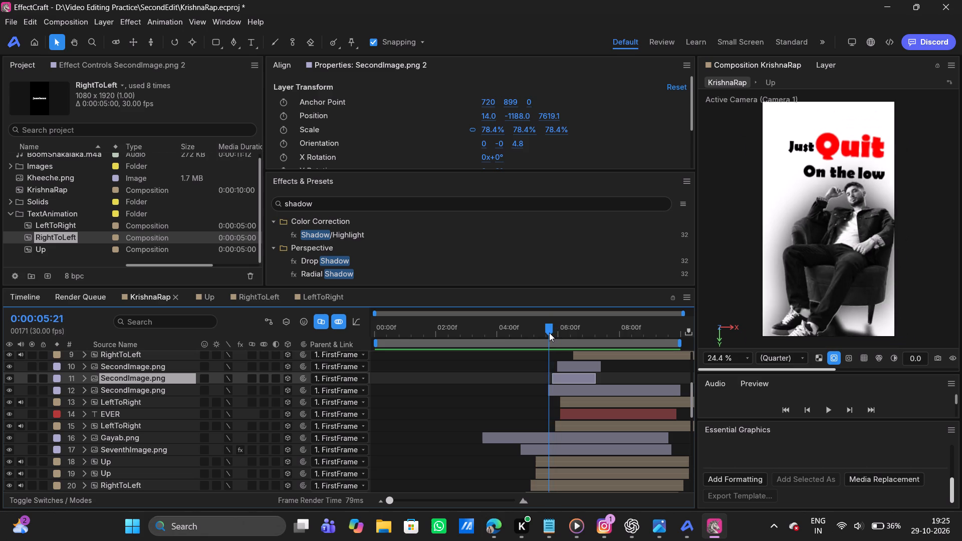
drag(549, 333, 555, 333)
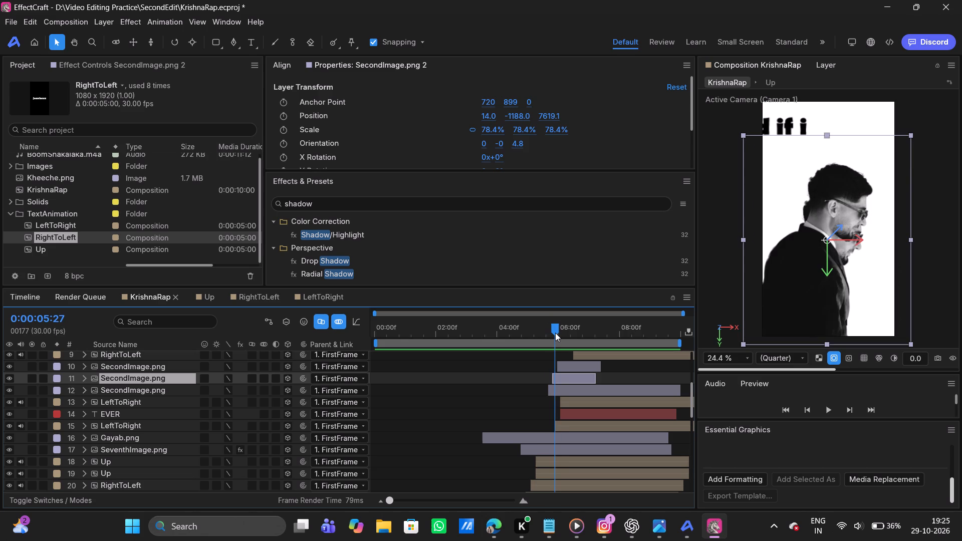
drag(555, 333, 556, 333)
click(564, 379)
key(Delete)
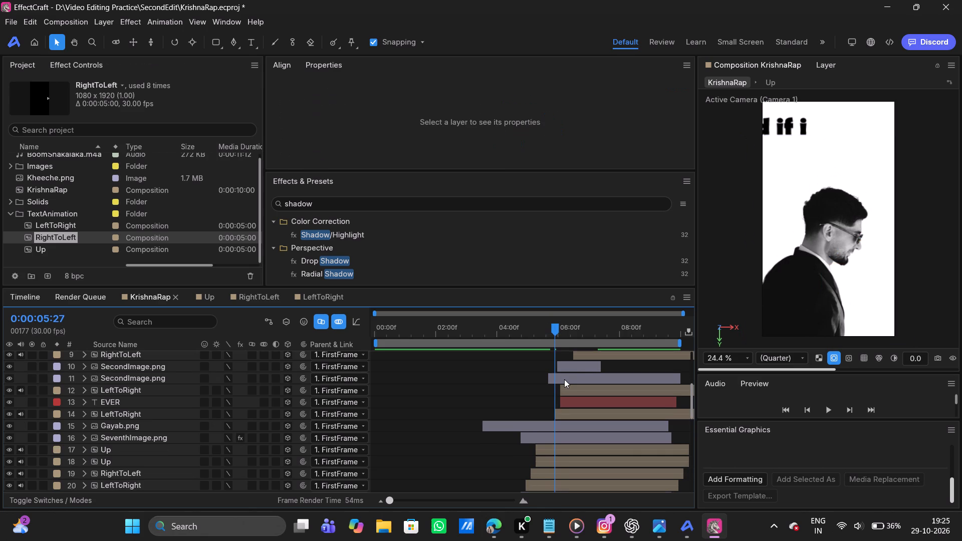
click(582, 367)
key(Delete)
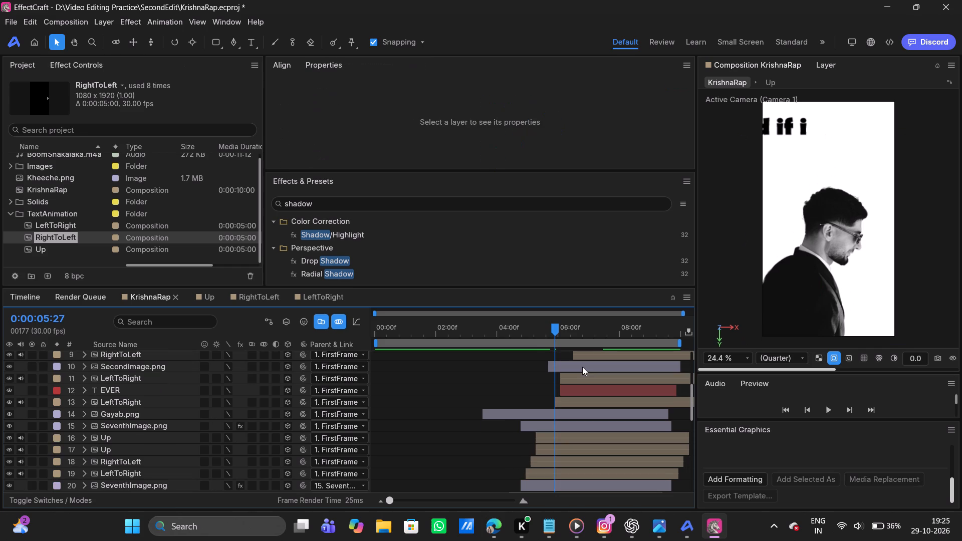
Animate the remaining SecondImage.png layer's Z rotation from 0° at its in point to 6.8° at 0:00:06:01.
click(571, 367)
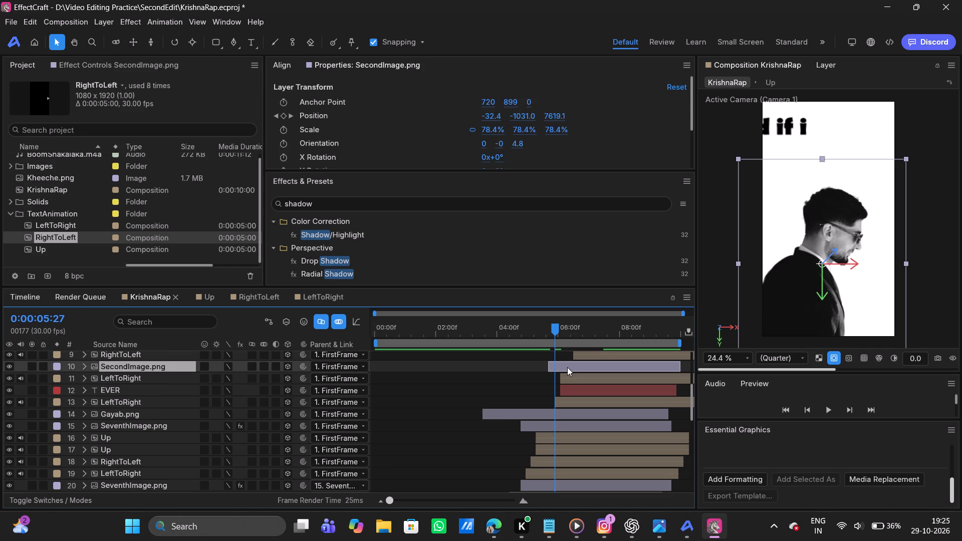
key(i)
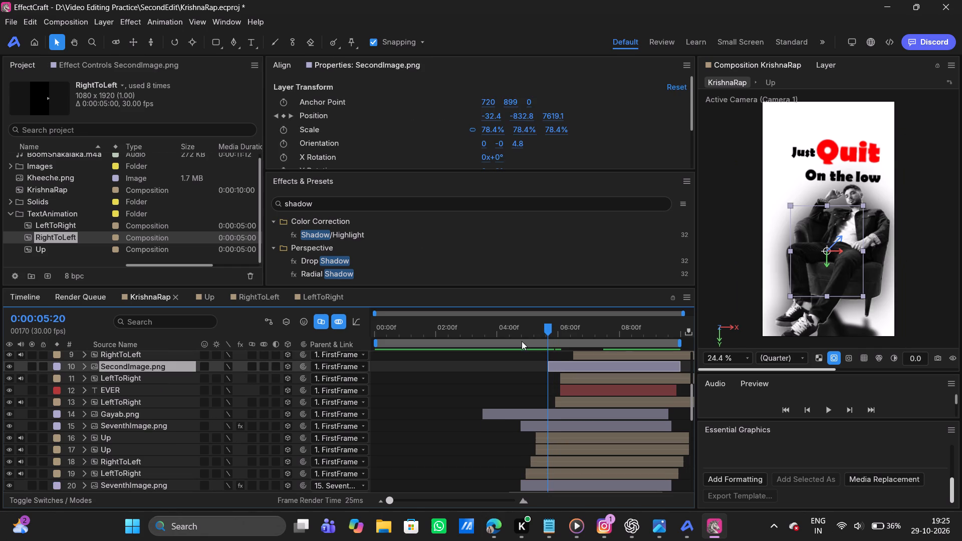
scroll(317, 135, down, 1)
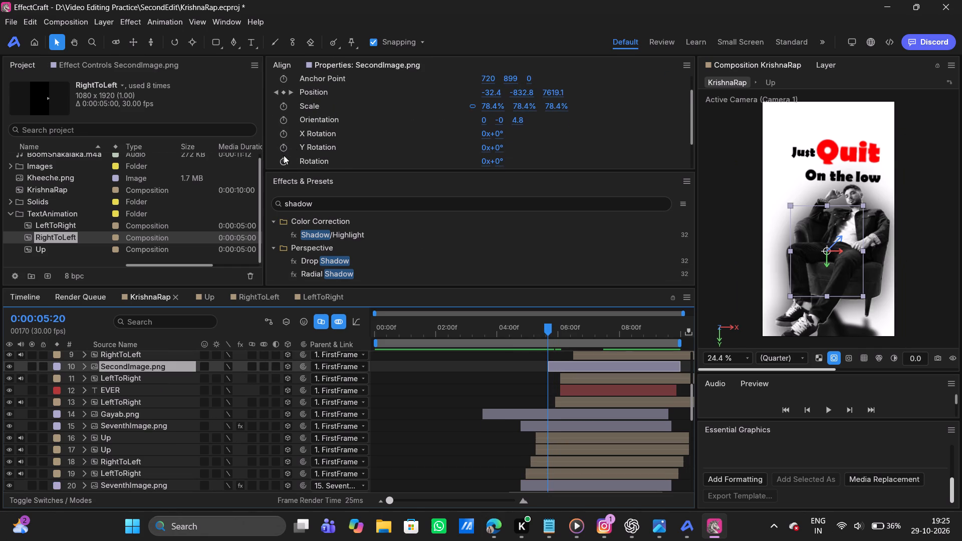
click(284, 162)
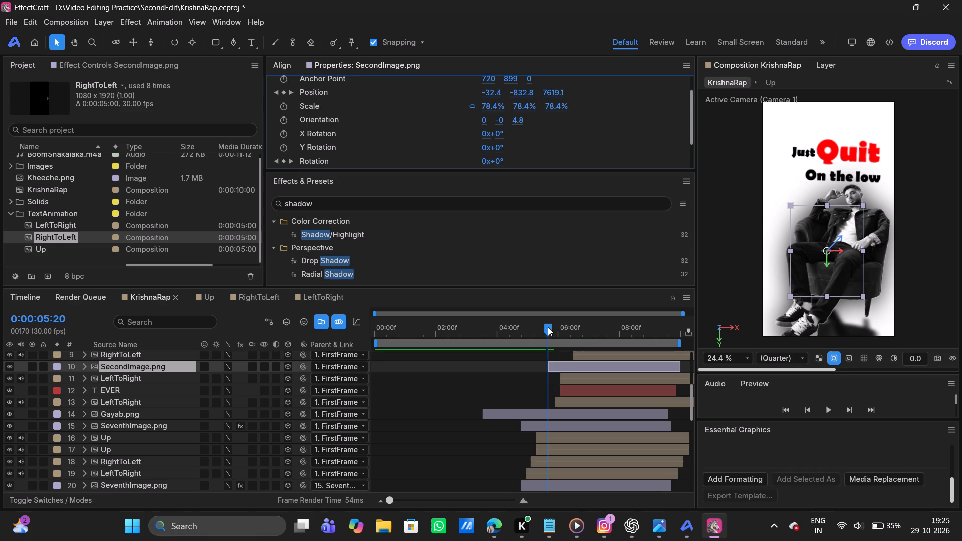
drag(548, 327, 561, 327)
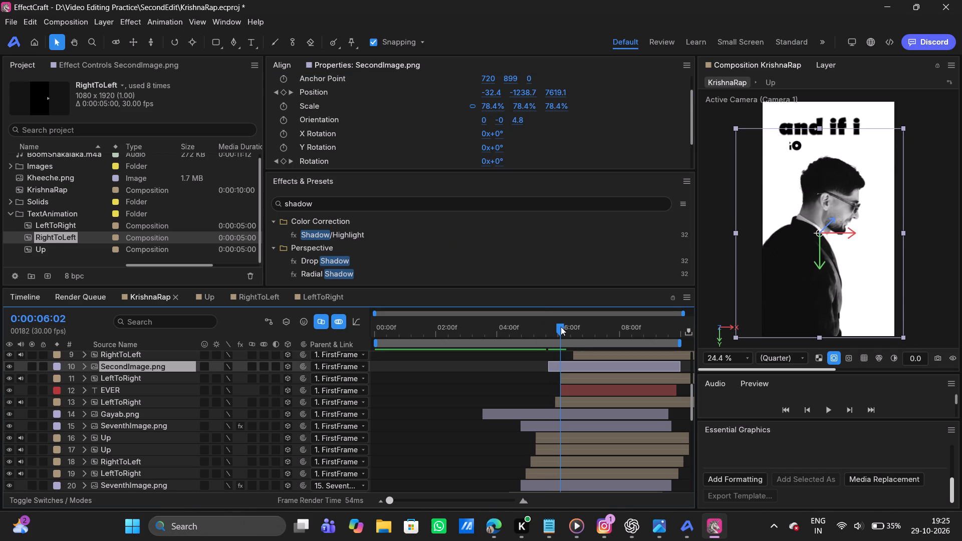
drag(561, 327, 560, 327)
click(284, 160)
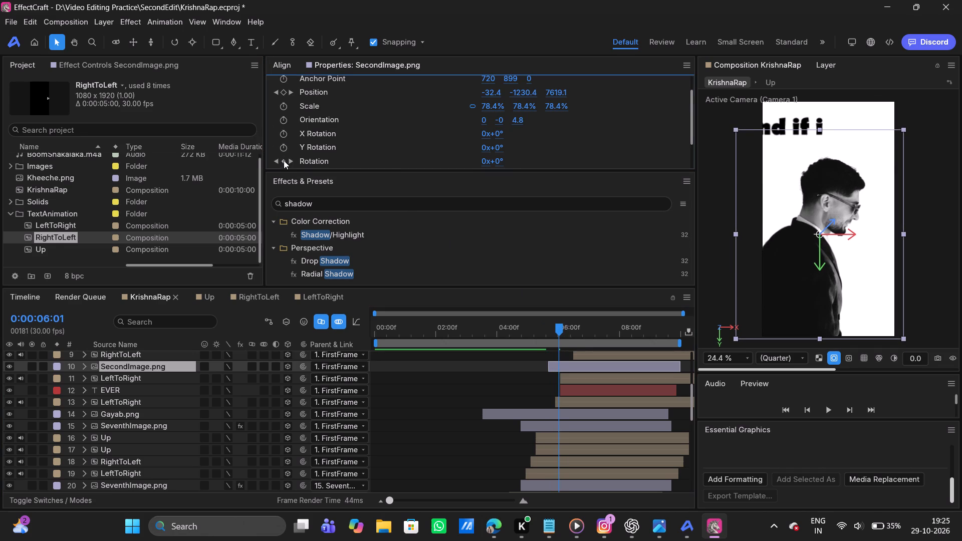
drag(501, 162, 513, 161)
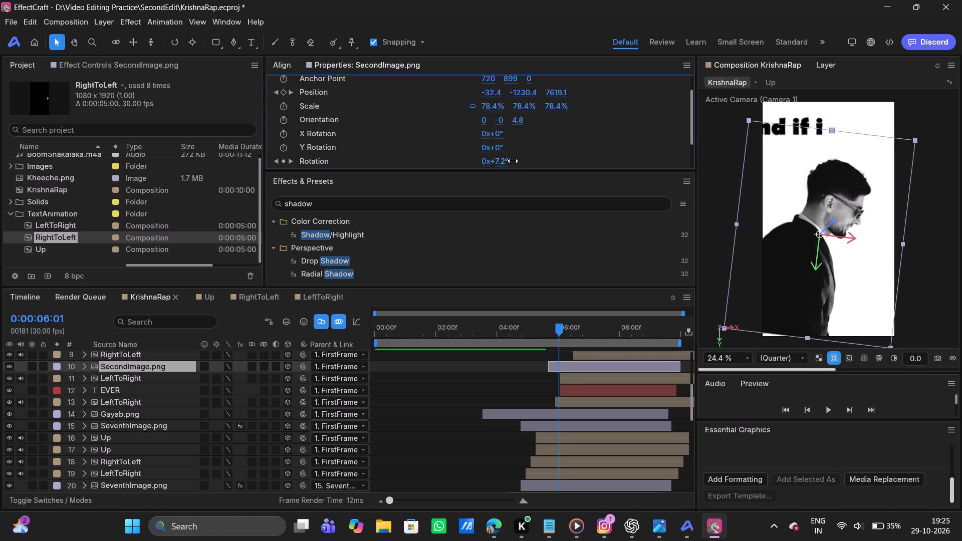
drag(513, 161, 513, 161)
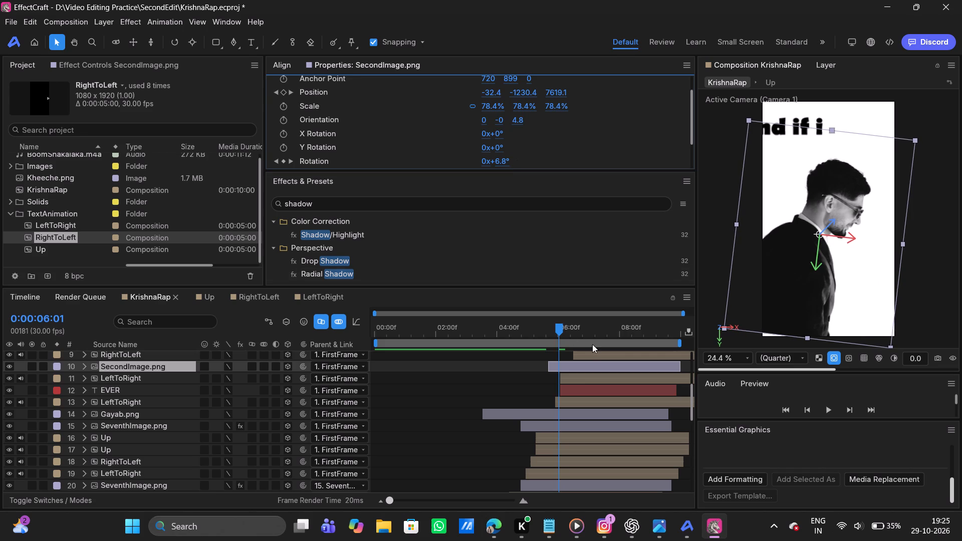
Add a Z rotation keyframe of -2.4° to SecondImage.png at 0:00:06:09.
drag(558, 327, 567, 327)
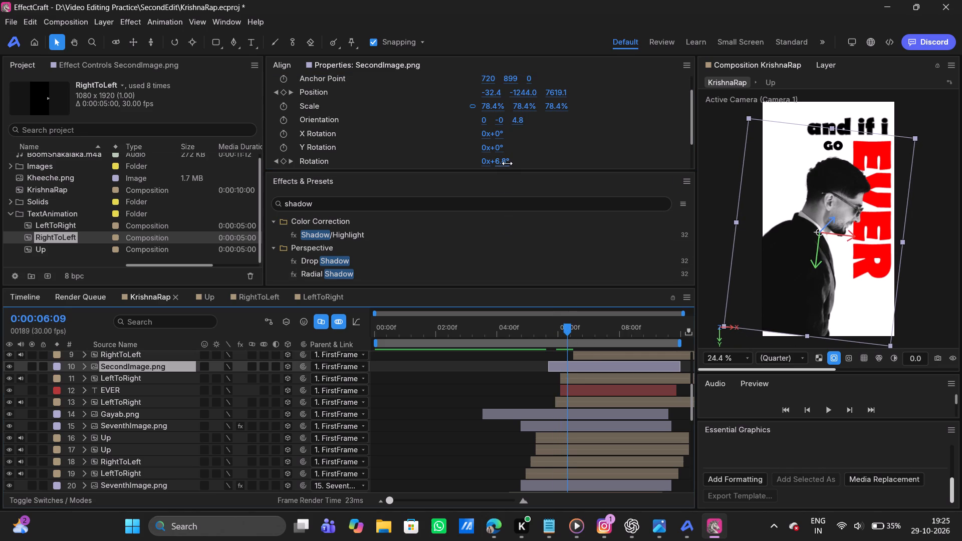
drag(505, 162, 484, 163)
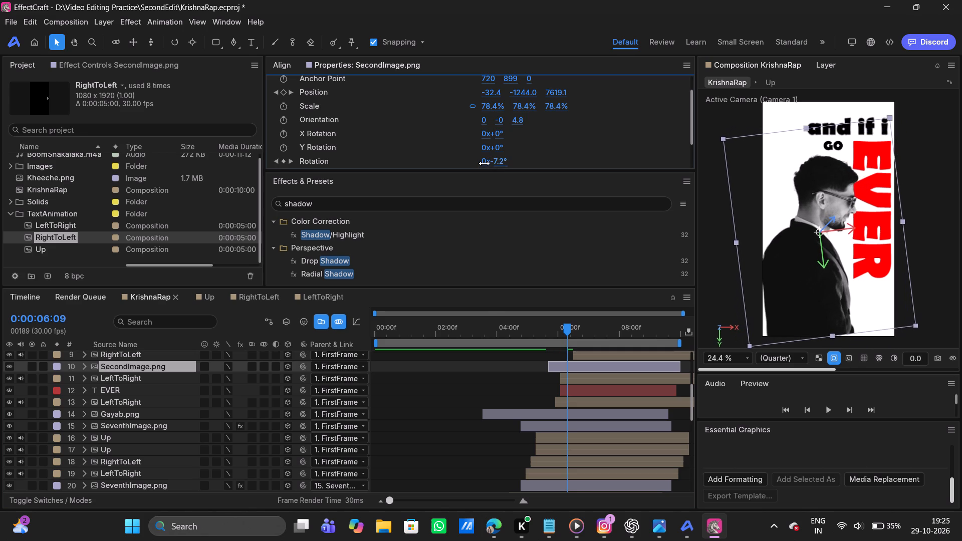
drag(484, 163, 488, 163)
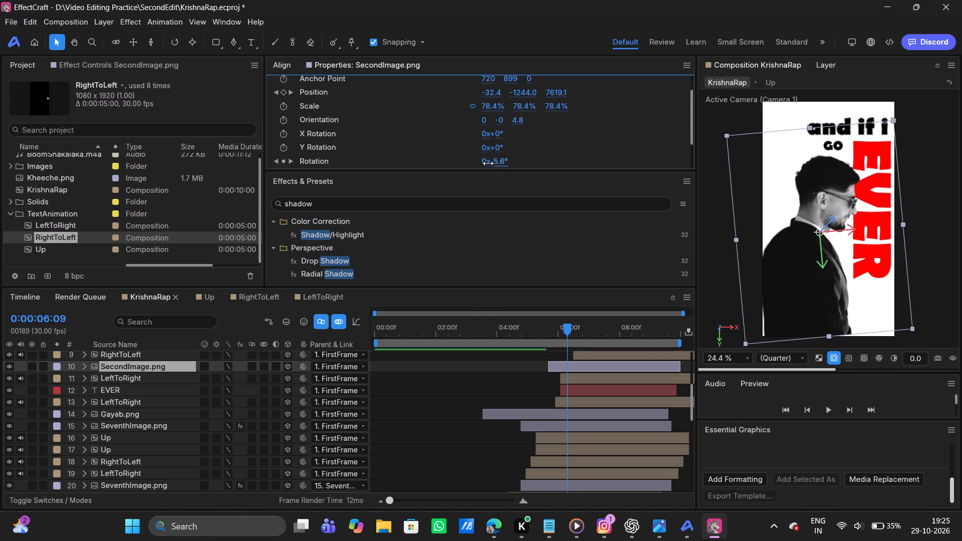
drag(488, 163, 490, 163)
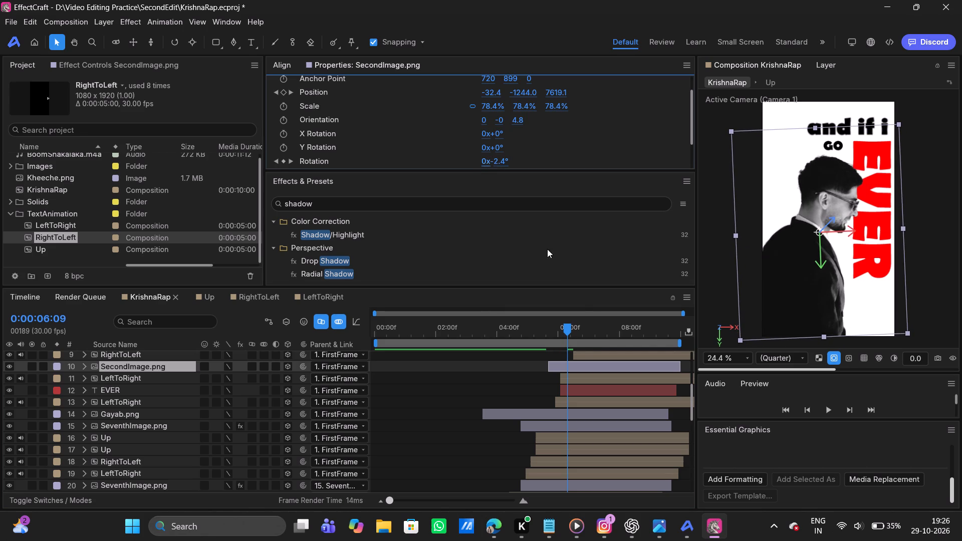
Reveal SecondImage.png's keyframes and apply Easy Ease to its three Z Rotation keyframes.
click(575, 367)
key(u)
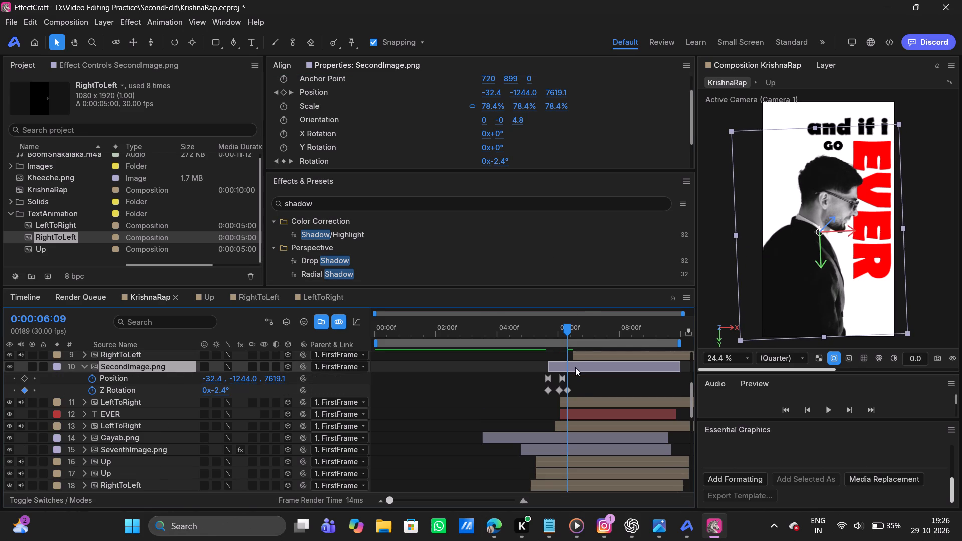
drag(579, 390, 524, 383)
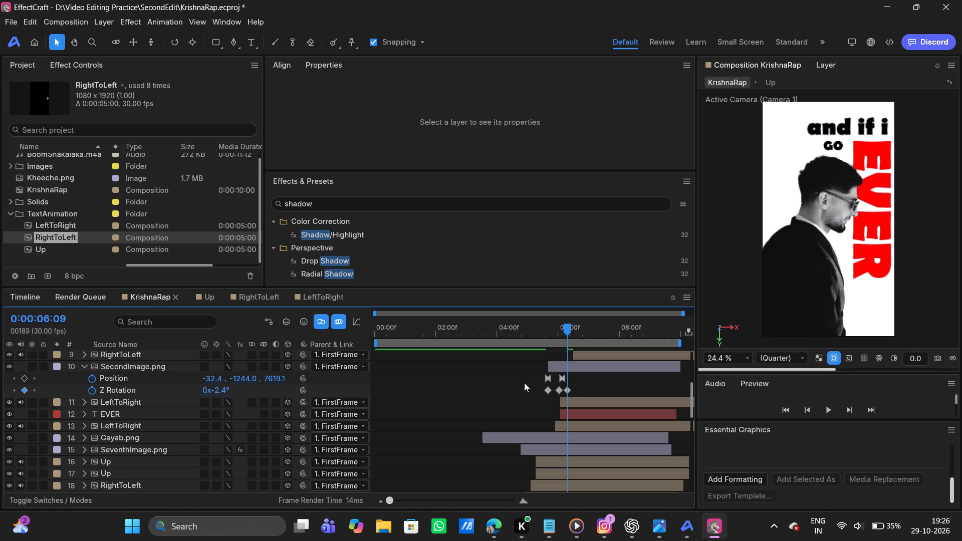
drag(528, 383, 598, 395)
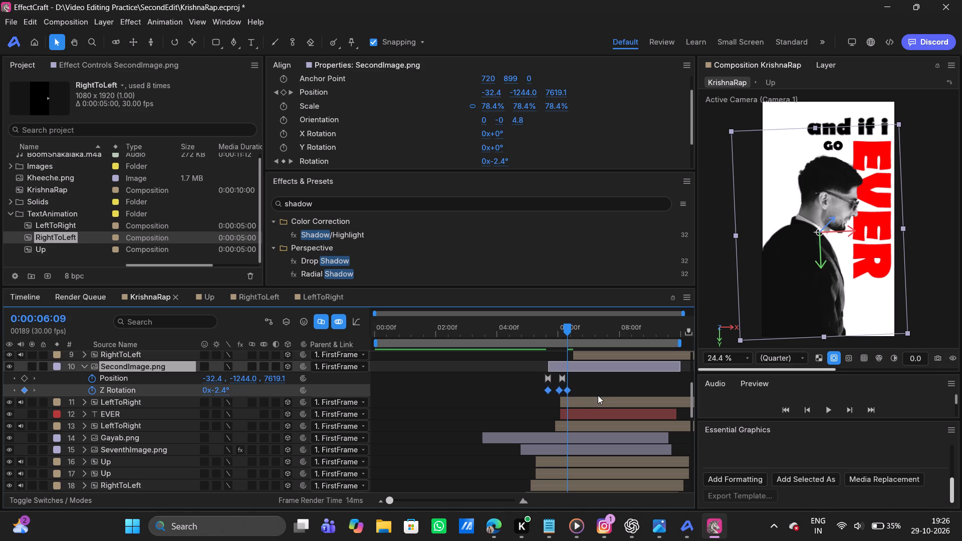
key(F9)
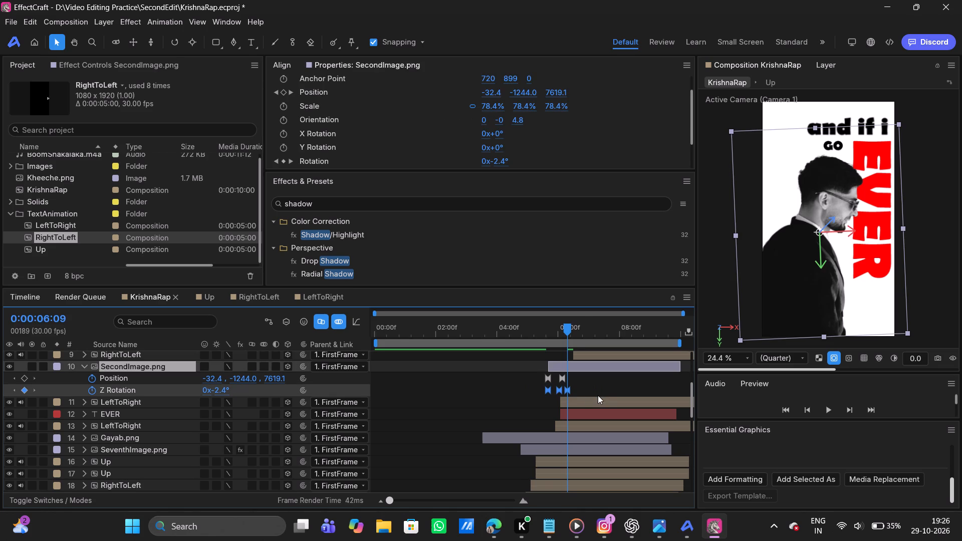
Scrub KrishnaRap through the "Kheeche" and "Goat" scenes and back to the first frame to check the animation.
drag(569, 330, 637, 327)
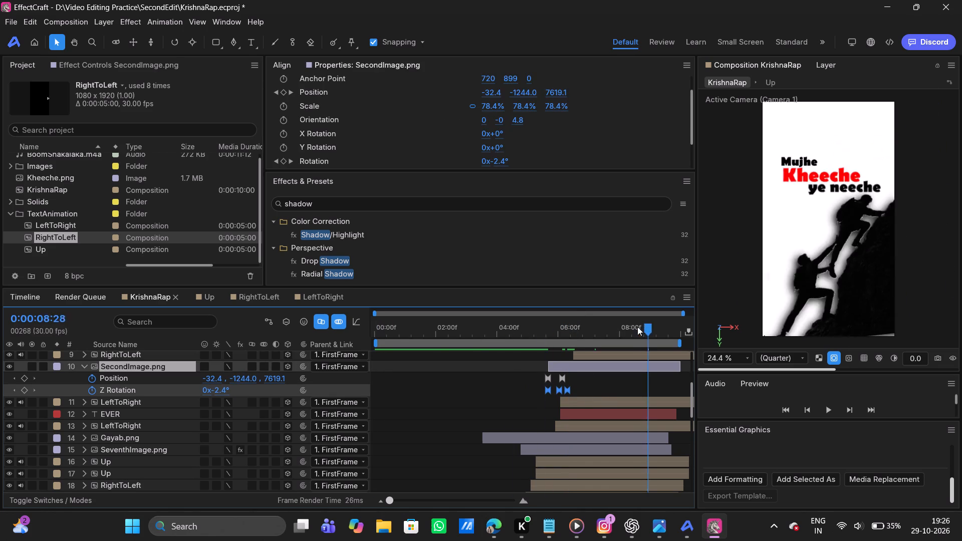
drag(637, 327, 593, 326)
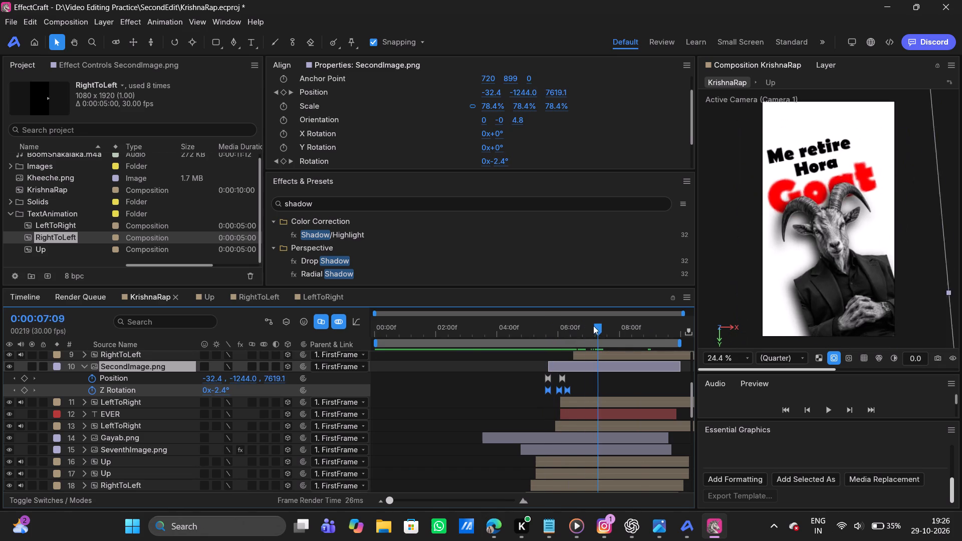
drag(593, 326, 440, 332)
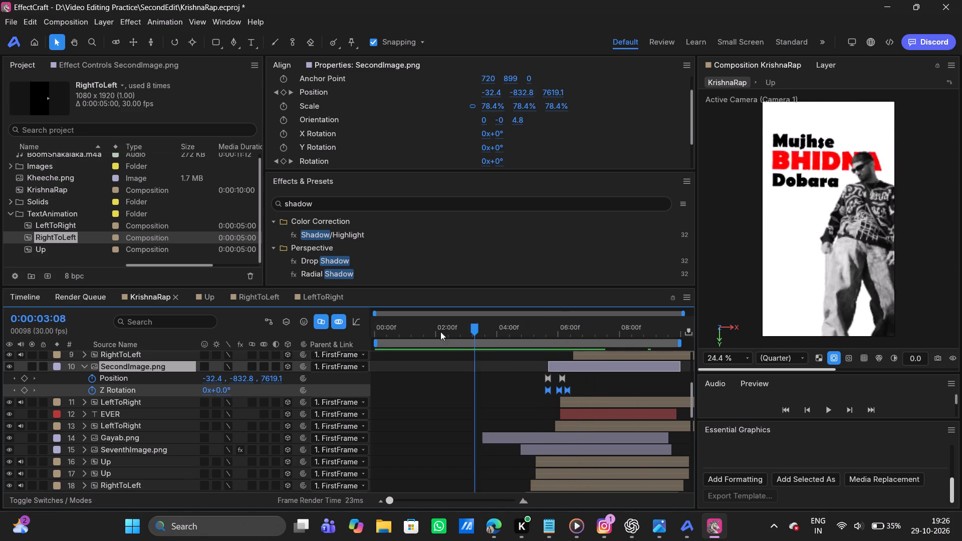
drag(440, 332, 365, 338)
scroll(606, 393, up, 11)
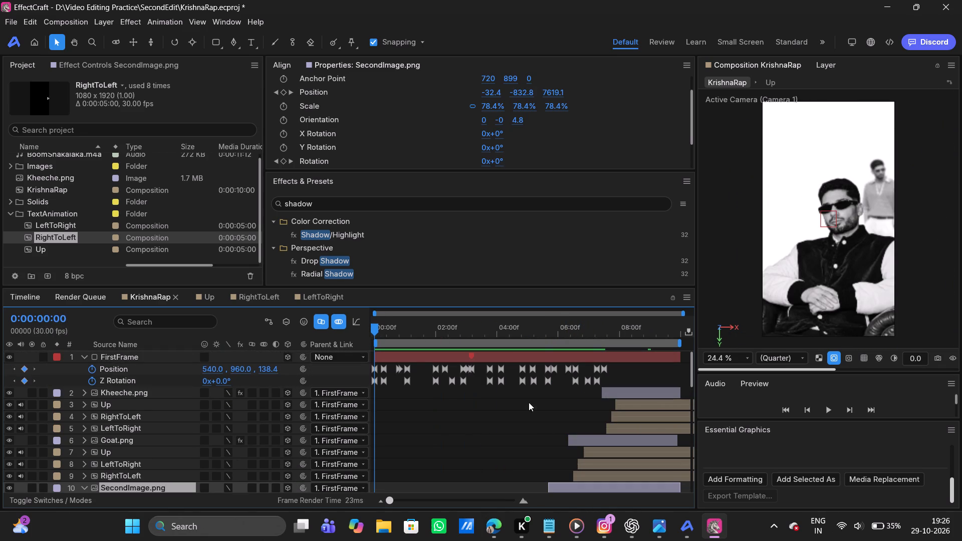
Play KrishnaRap from the first frame twice and scrub through the "Unka NAAM Aaj Nahi" scene to review the animation.
key(space)
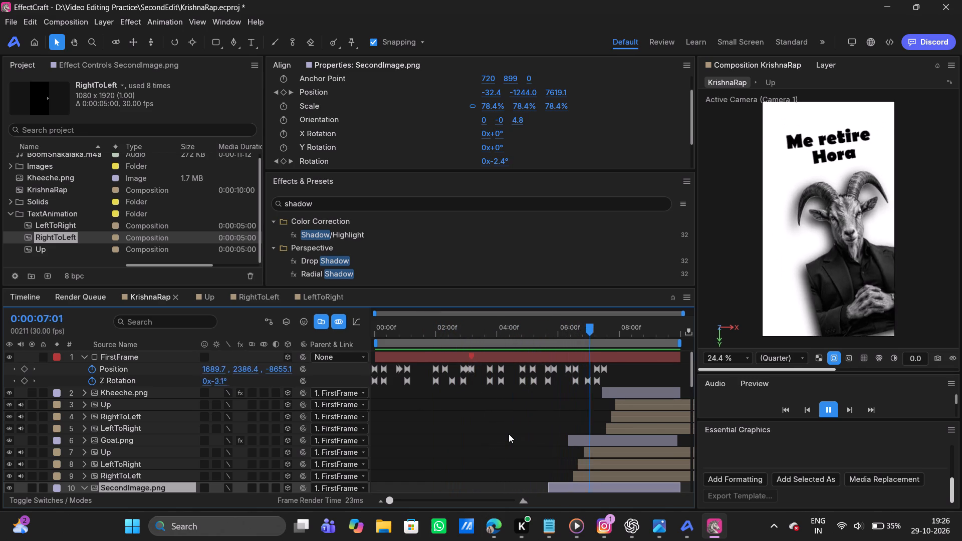
key(space)
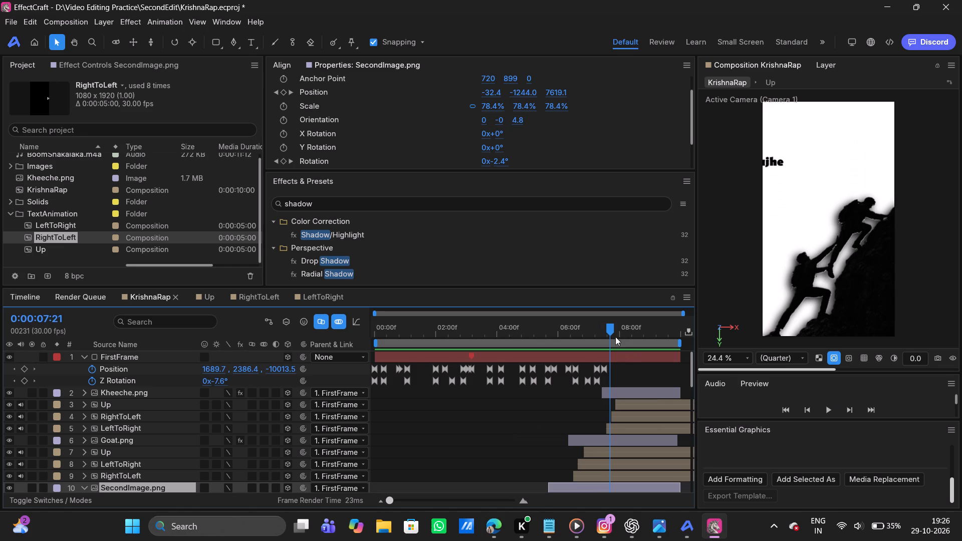
drag(612, 329, 386, 355)
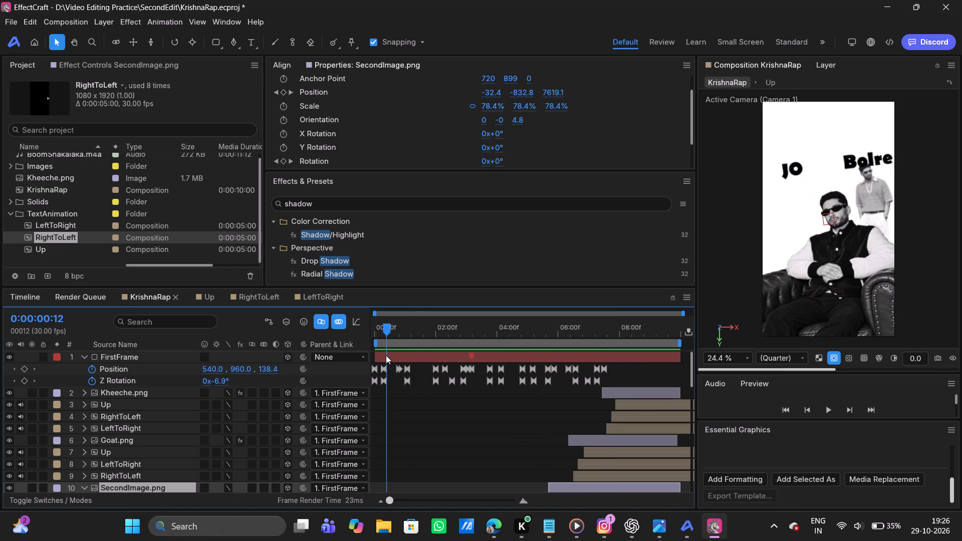
drag(382, 327, 340, 333)
key(space)
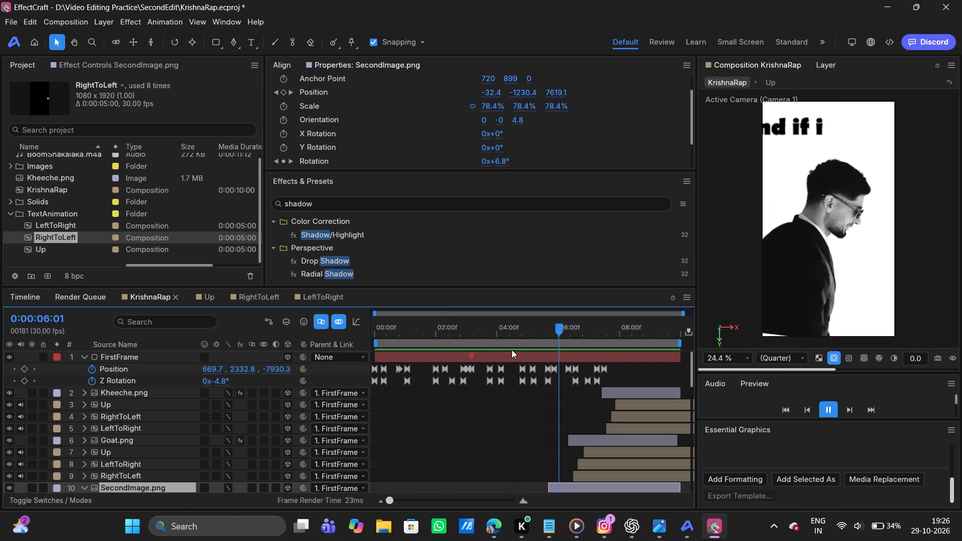
key(space)
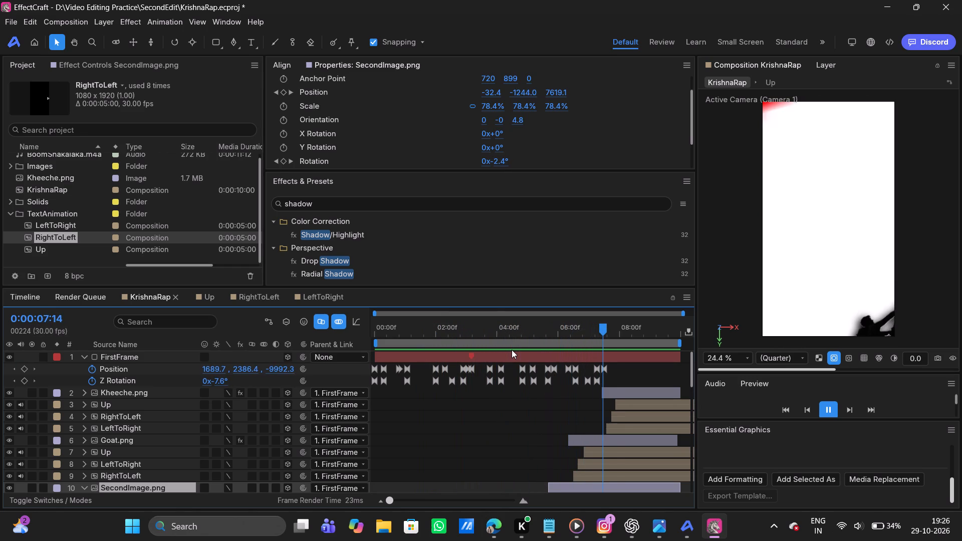
click(433, 329)
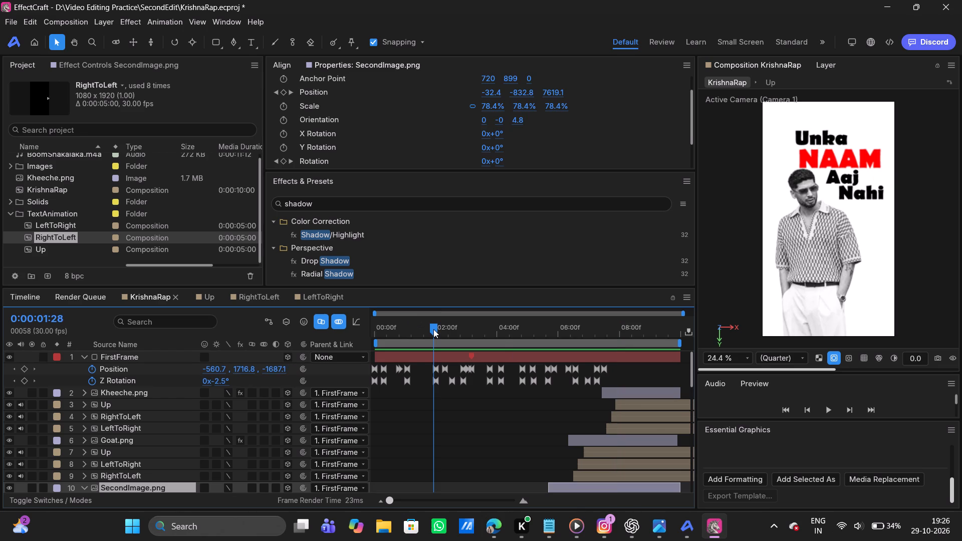
drag(433, 329, 444, 329)
drag(436, 329, 429, 331)
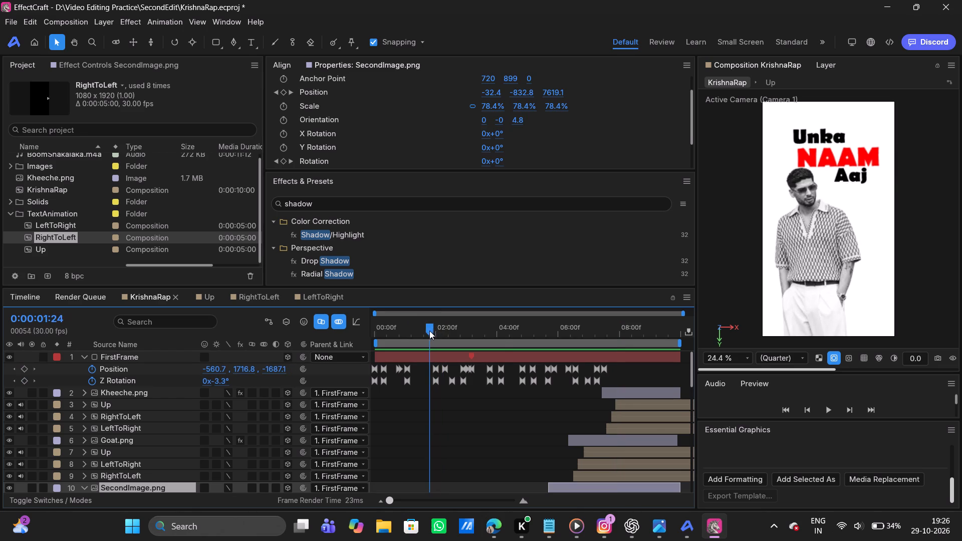
drag(429, 331, 402, 331)
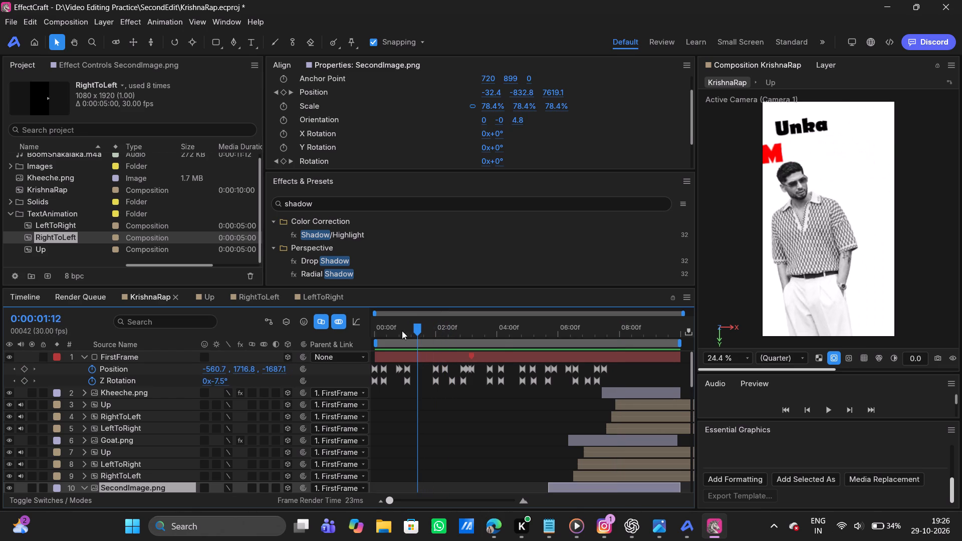
drag(402, 331, 406, 328)
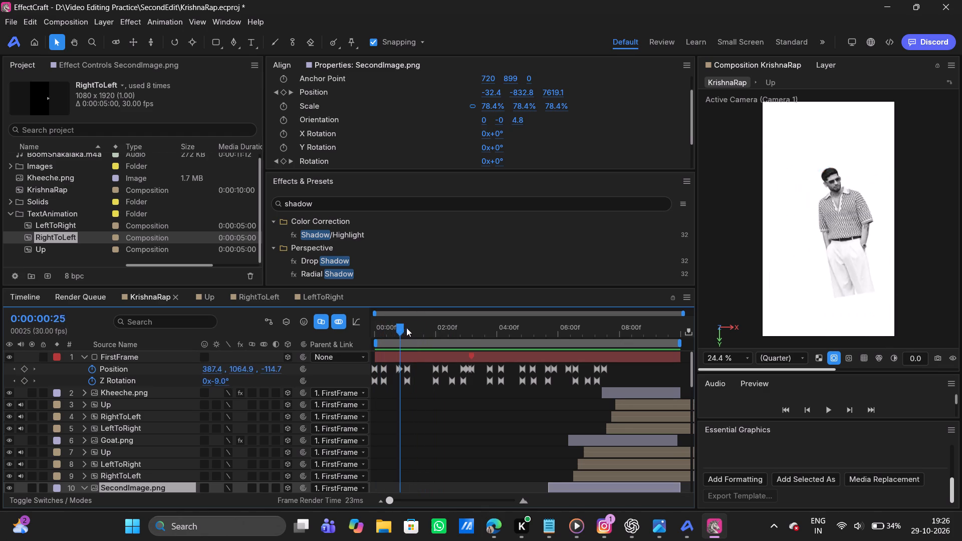
At 0:00:01:12, find the "Unka NAAM" scene's picture layer, ThirdImage.png, and apply the Drop Shadow effect to it.
drag(406, 328, 418, 327)
scroll(501, 446, down, 1)
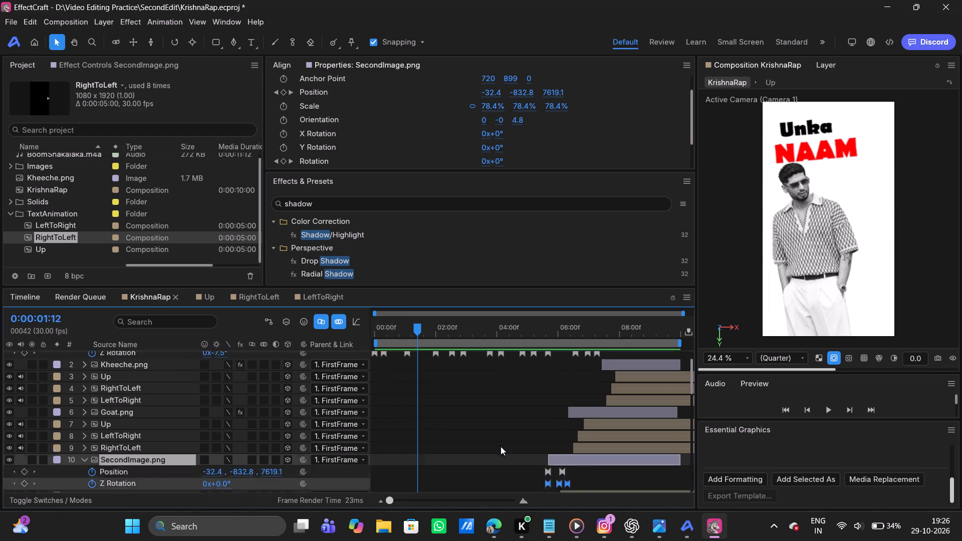
scroll(501, 446, down, 2)
scroll(445, 466, down, 1)
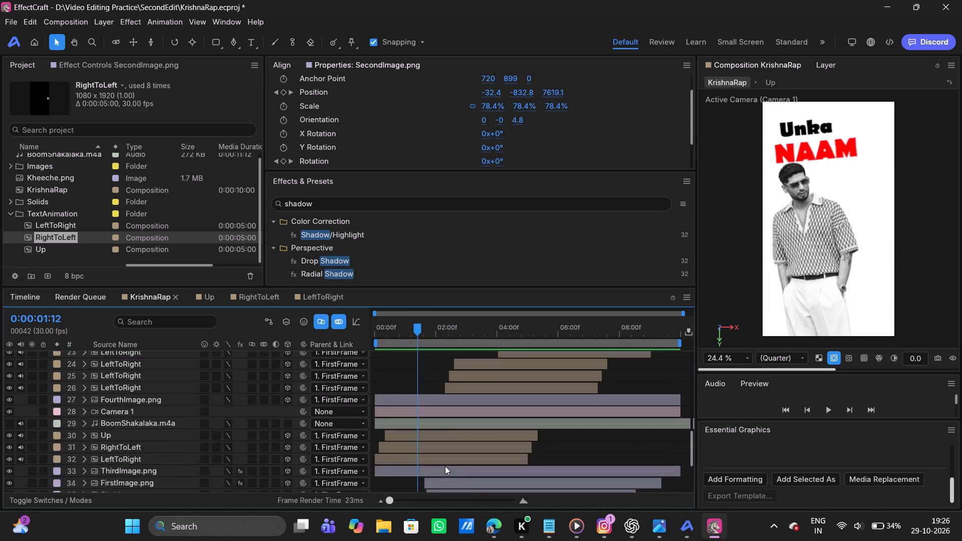
scroll(445, 466, down, 5)
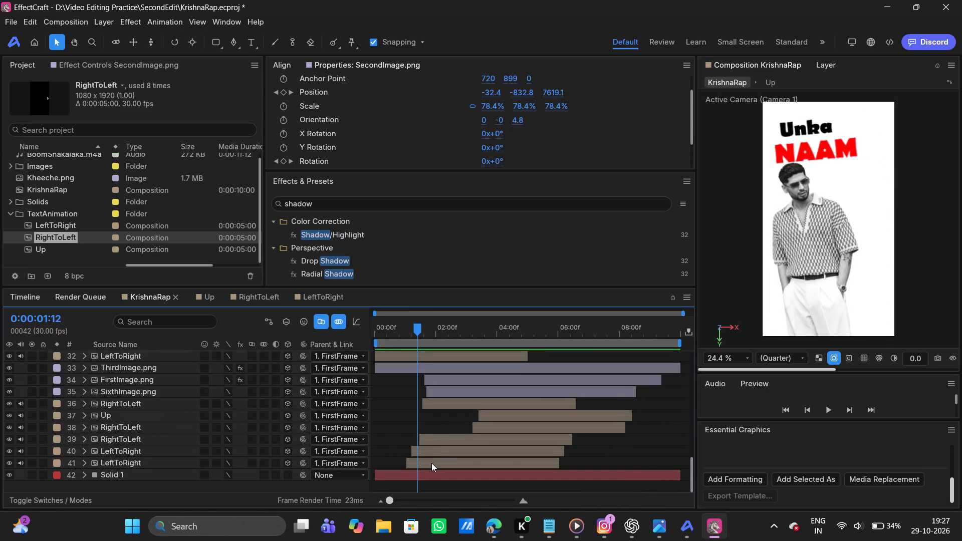
click(431, 463)
click(438, 452)
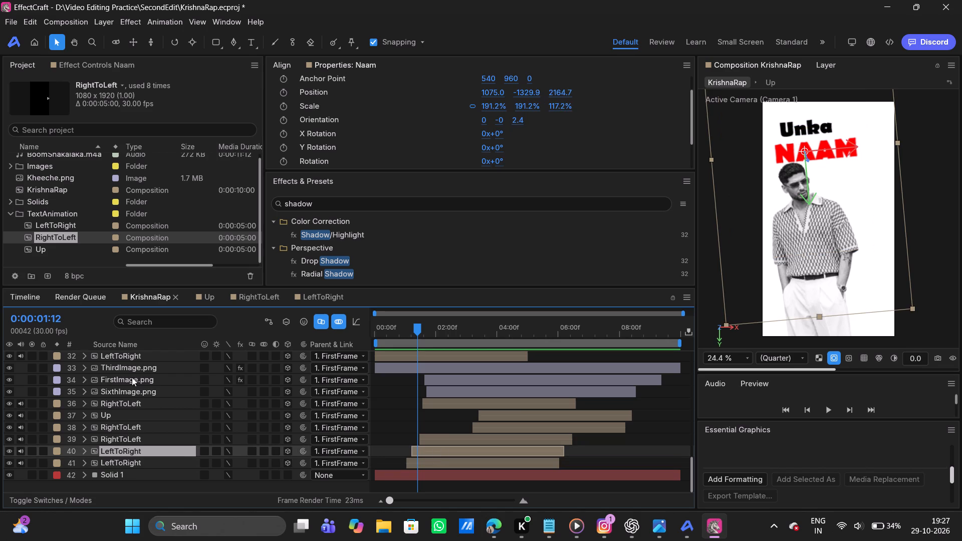
click(115, 393)
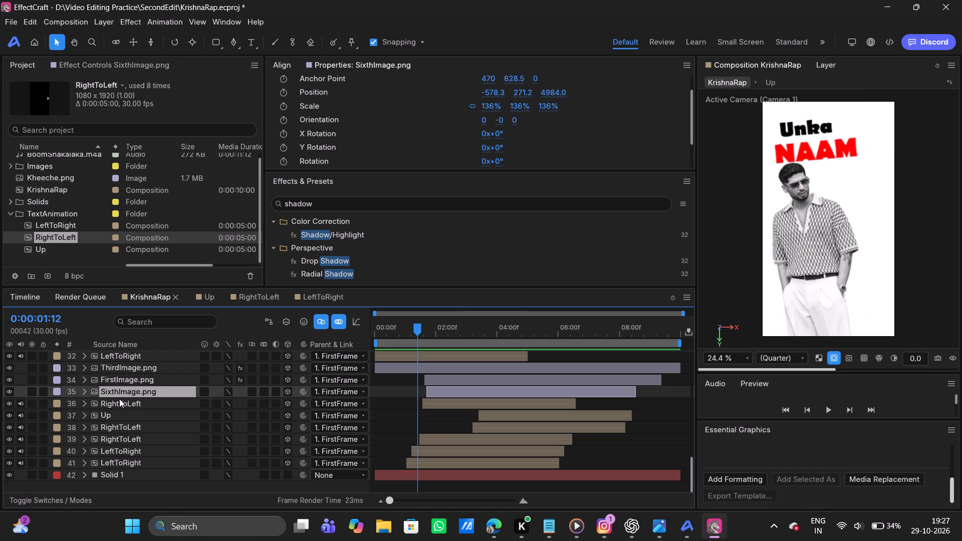
click(124, 381)
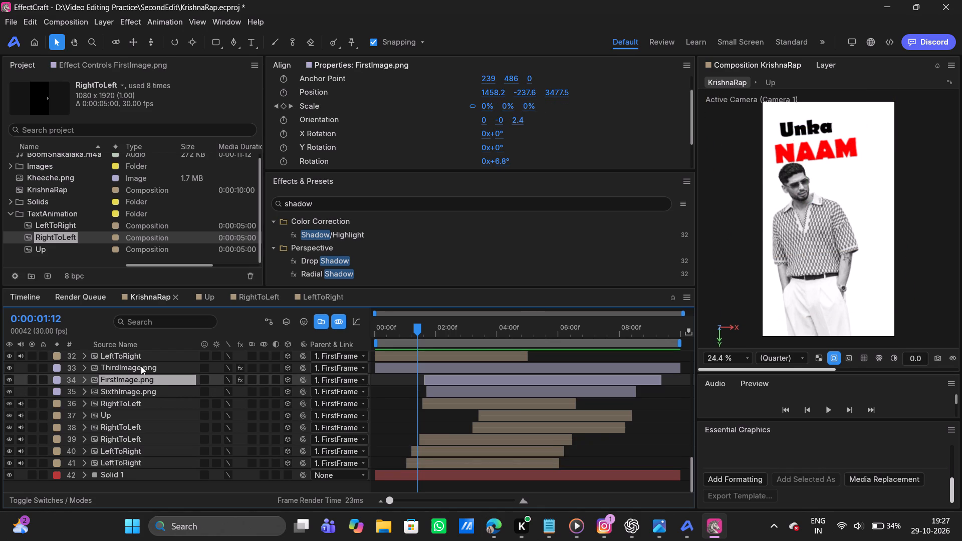
click(141, 366)
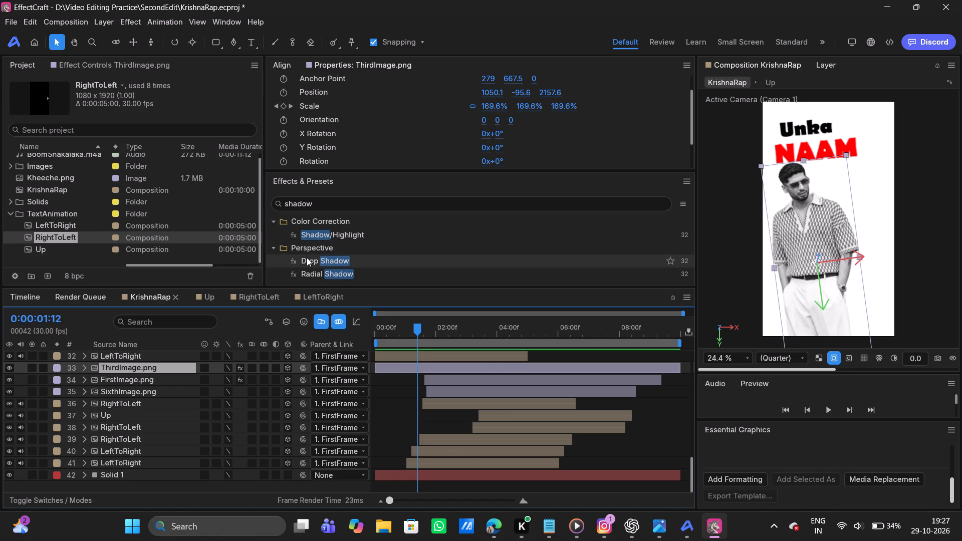
drag(307, 257, 136, 367)
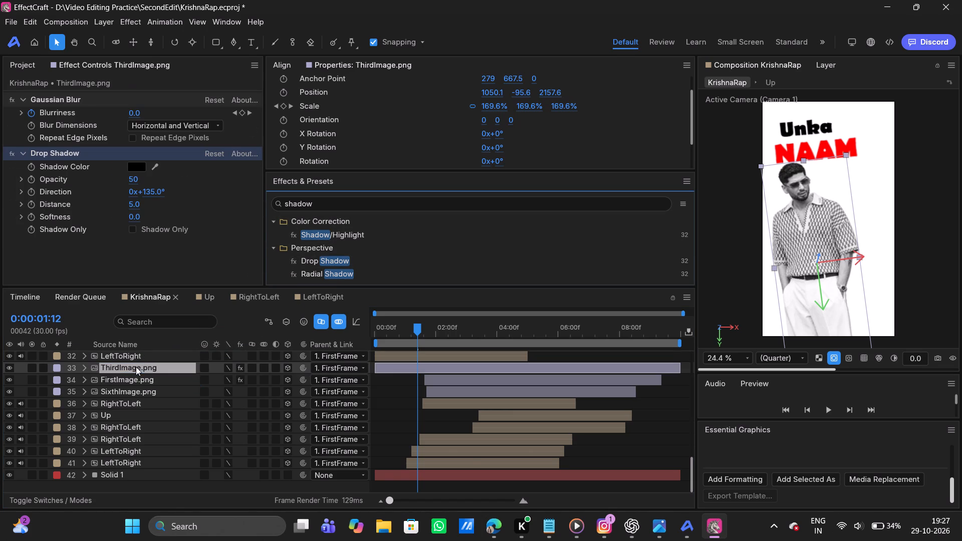
Set ThirdImage.png's Drop Shadow opacity to 63 and its distance to 38.4.
drag(132, 179, 156, 179)
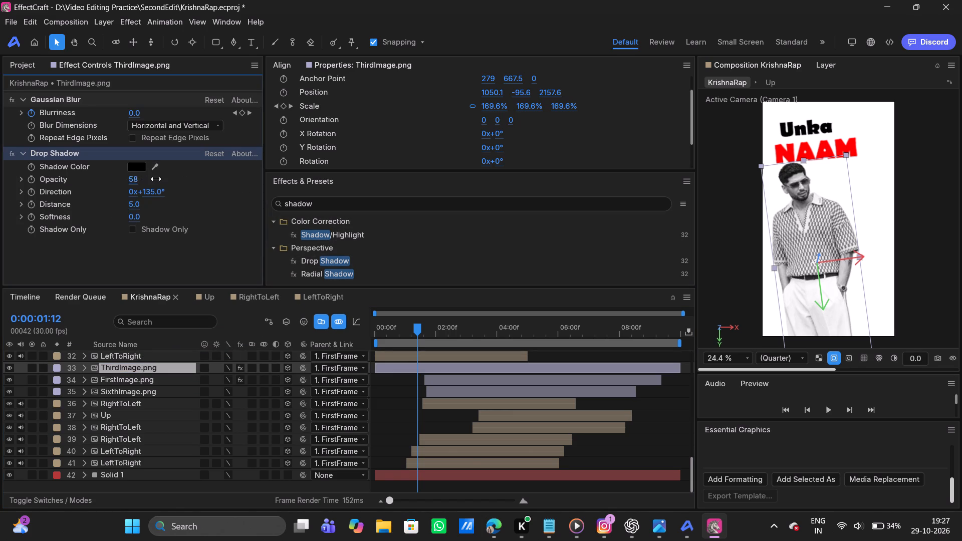
drag(156, 179, 161, 178)
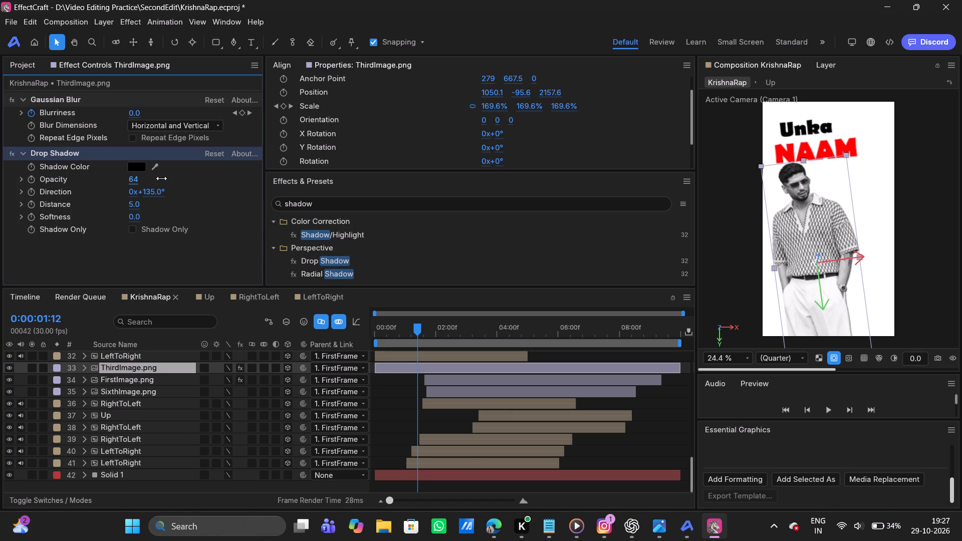
drag(161, 178, 159, 178)
drag(136, 204, 210, 194)
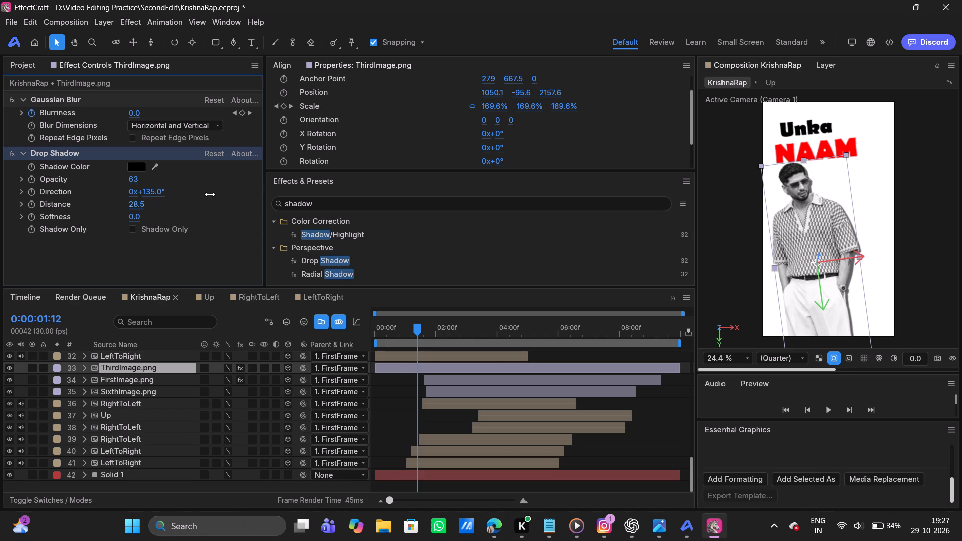
drag(210, 194, 185, 197)
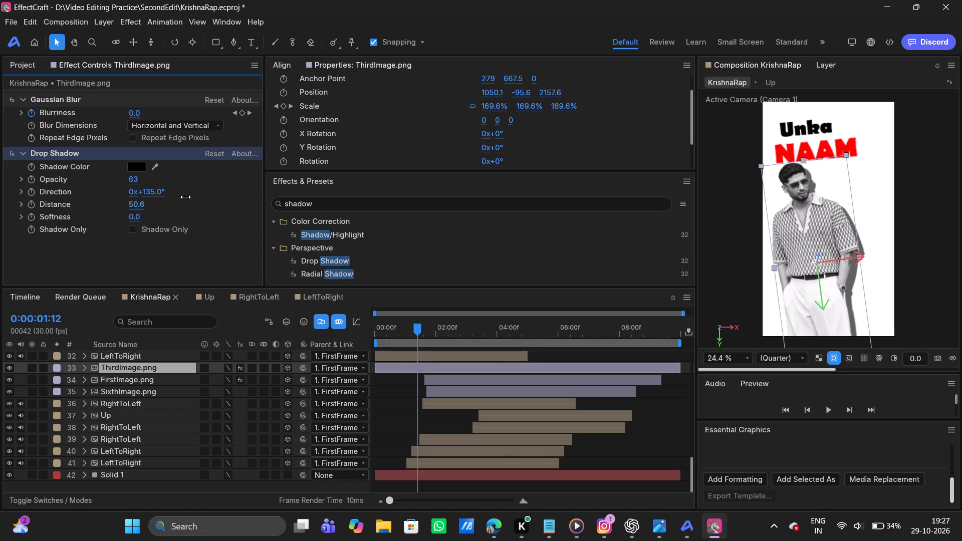
drag(185, 197, 167, 196)
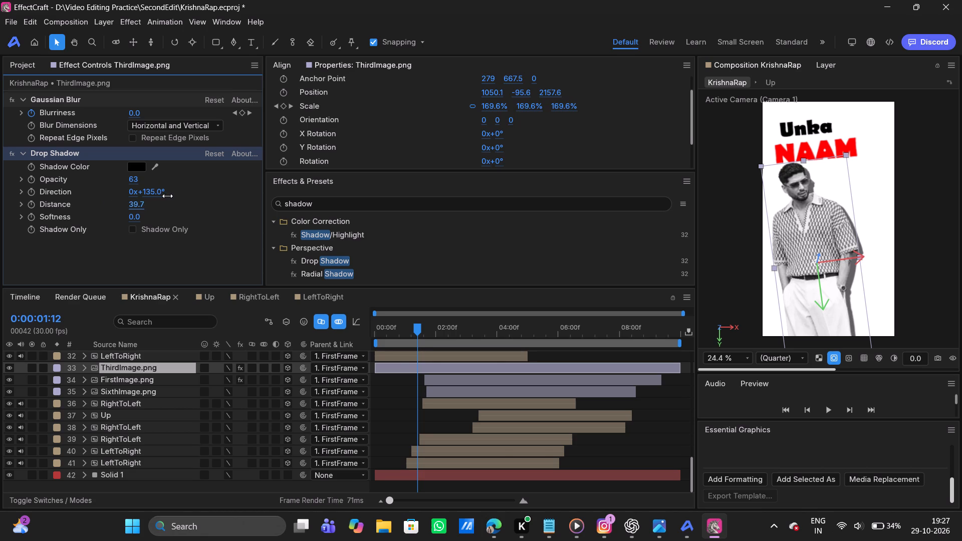
drag(167, 196, 167, 196)
Soften ThirdImage.png's Drop Shadow to a softness of 118.7 and set its opacity to 87.
drag(133, 179, 257, 183)
drag(257, 183, 132, 217)
drag(132, 217, 178, 215)
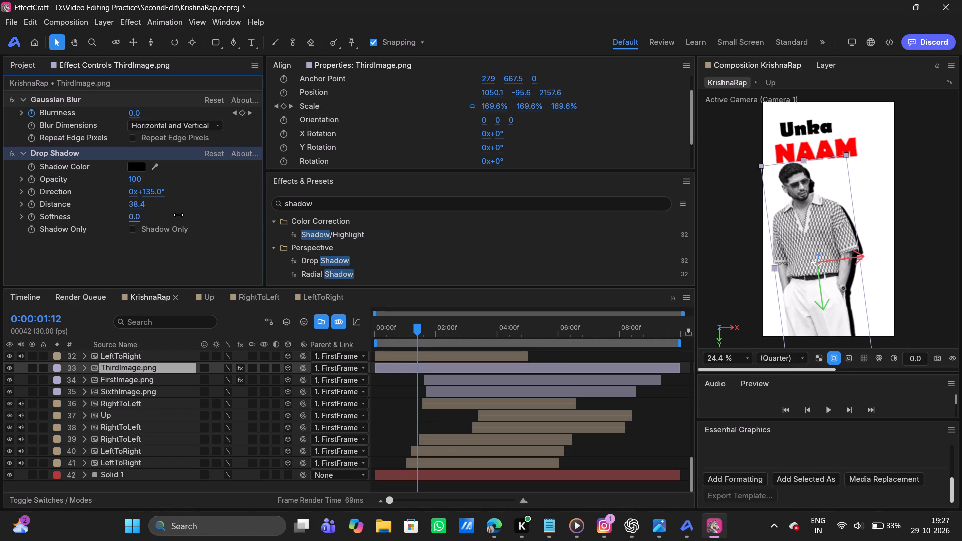
drag(178, 215, 171, 214)
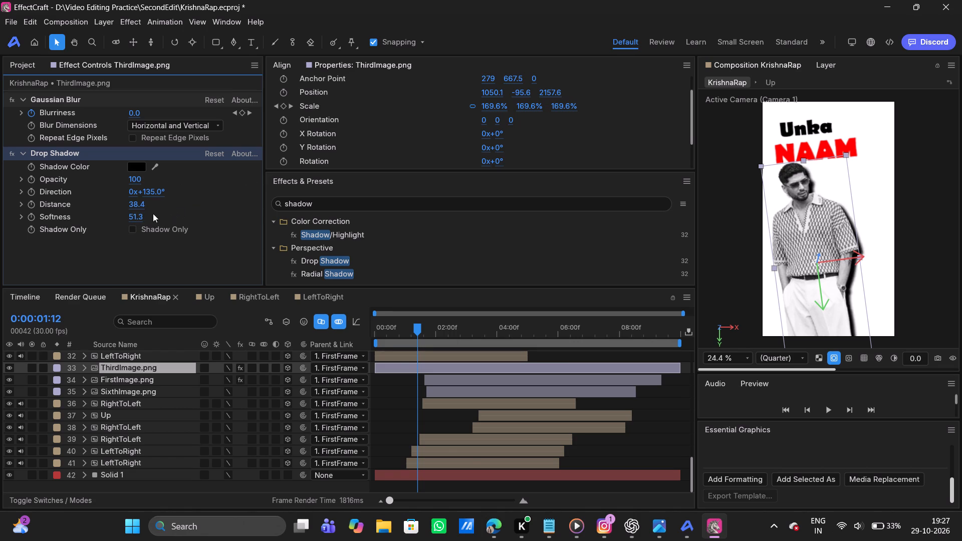
drag(135, 215, 169, 215)
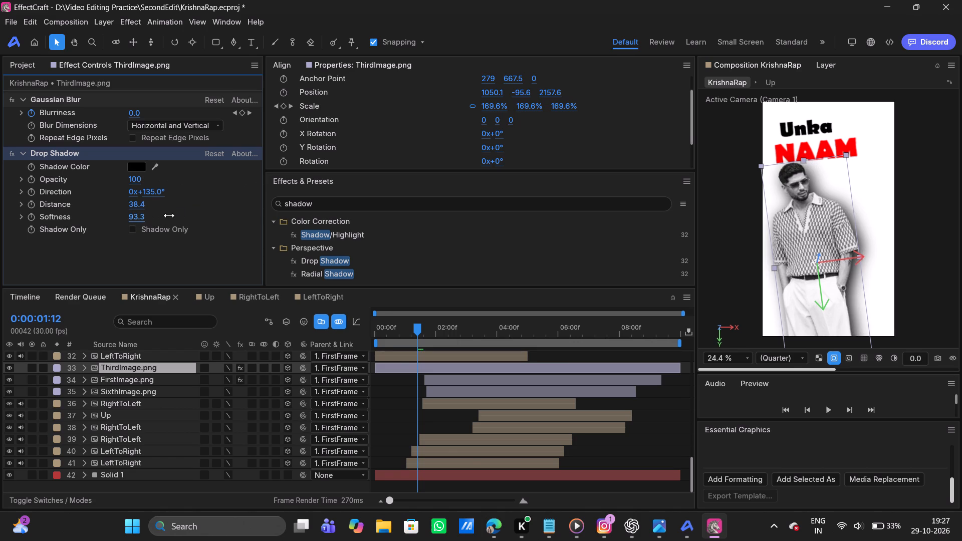
drag(169, 215, 188, 215)
drag(137, 181, 110, 181)
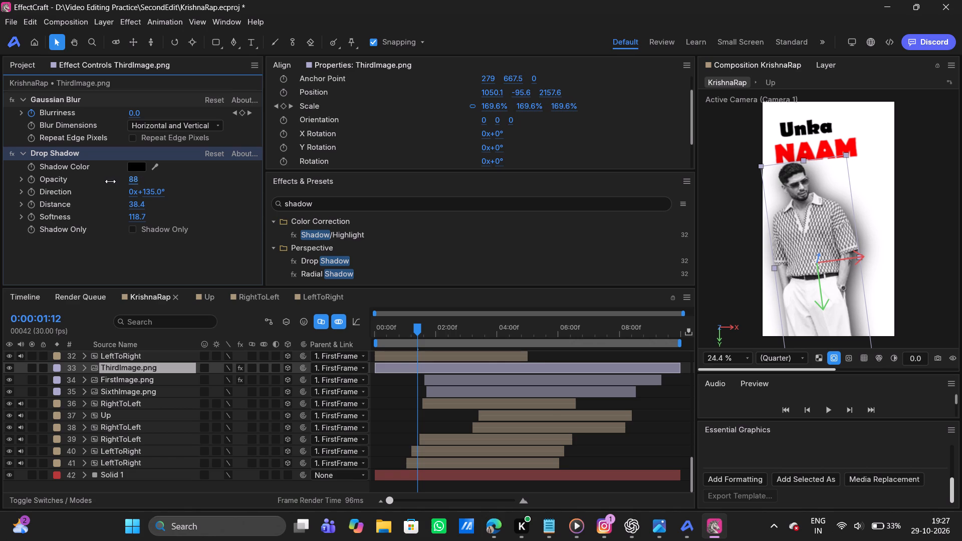
drag(110, 181, 109, 181)
Move to the next picture's scene at 0:00:02:11 and apply the Drop Shadow effect to FirstImage.png.
scroll(142, 381, up, 1)
click(123, 383)
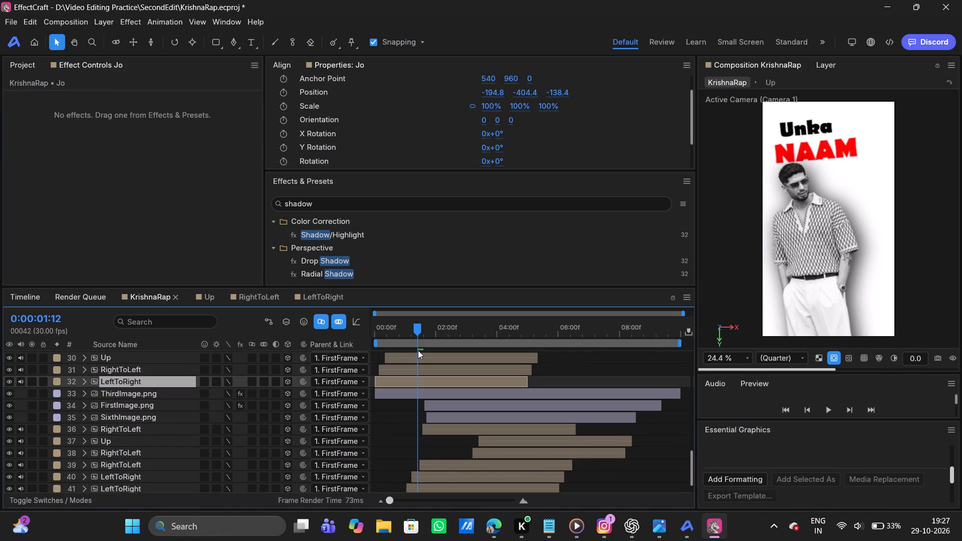
drag(416, 328, 423, 329)
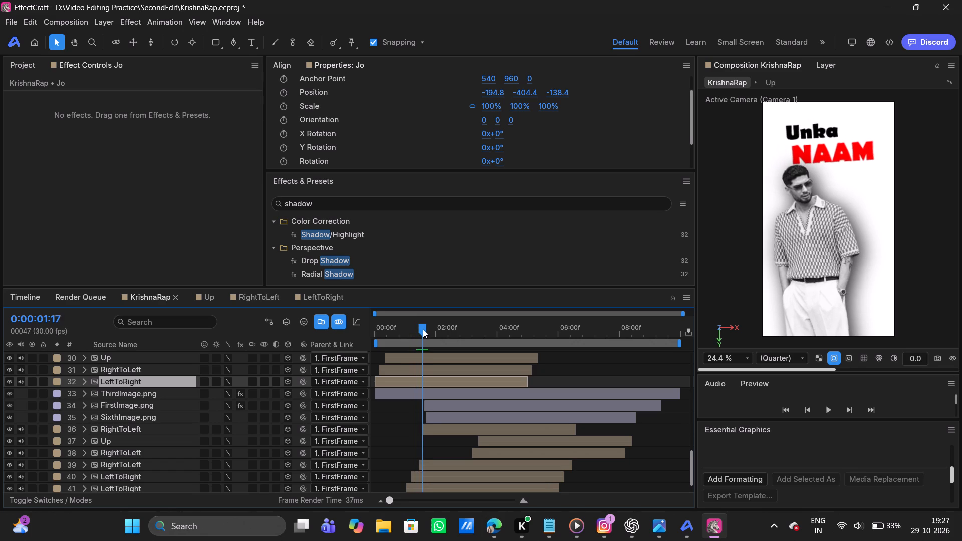
drag(423, 329, 437, 330)
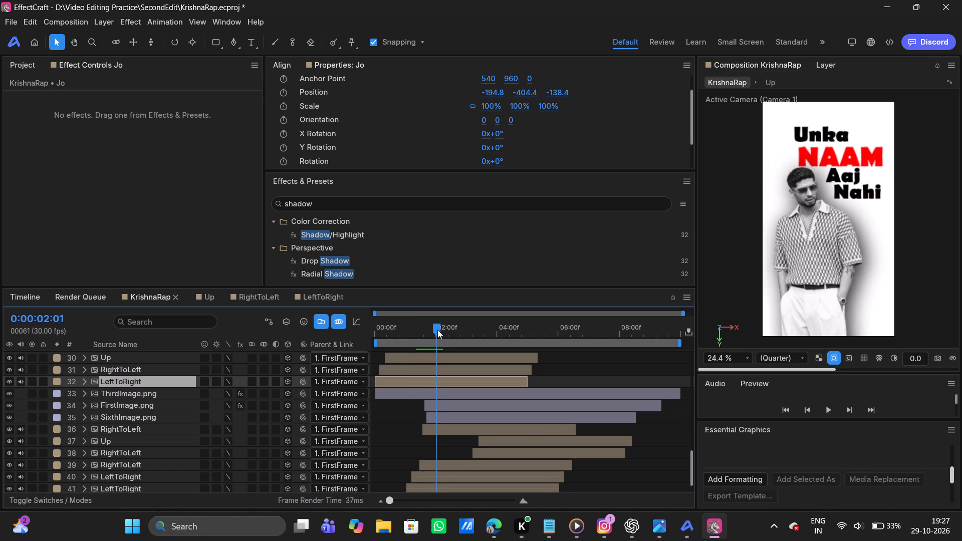
drag(437, 330, 447, 330)
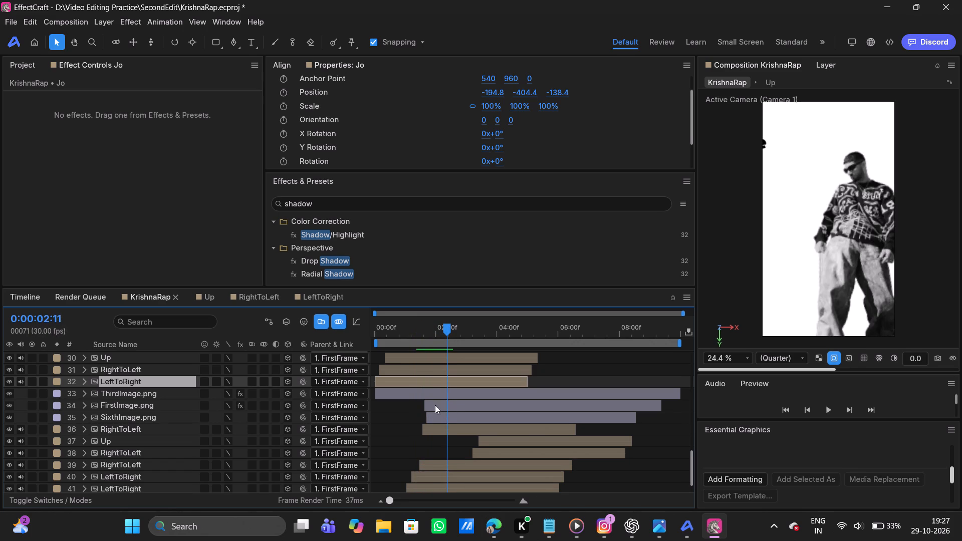
click(141, 396)
click(128, 404)
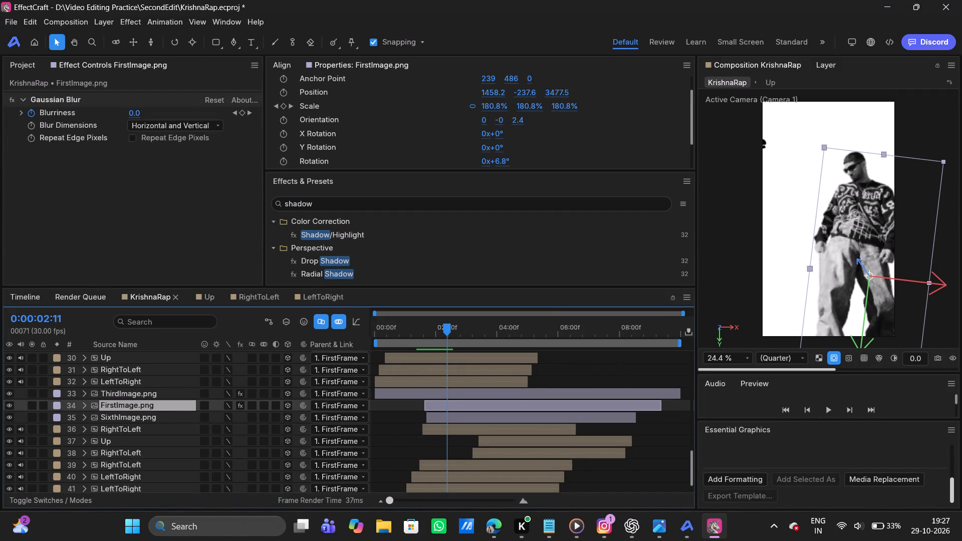
drag(317, 257, 143, 407)
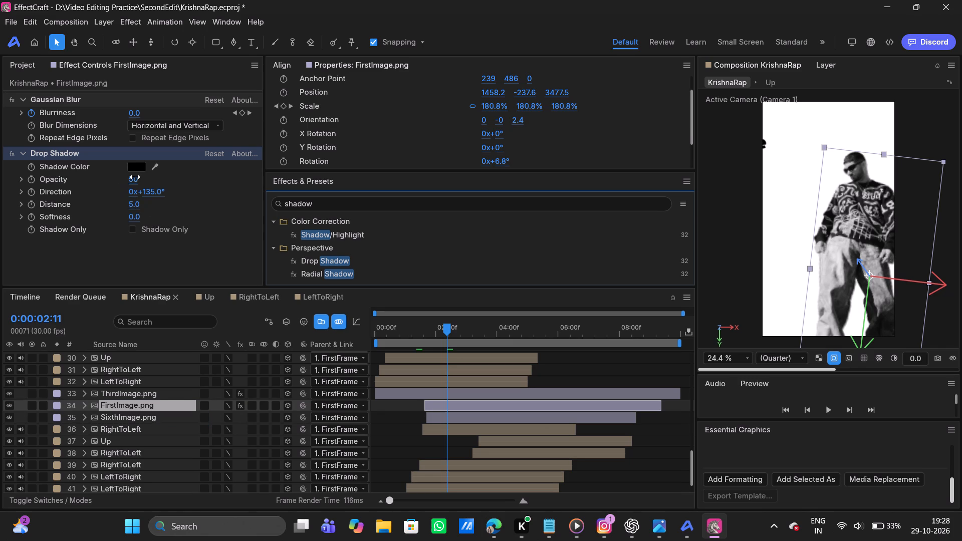
Set FirstImage.png's Drop Shadow distance to 35.1 and its direction to 225°.
drag(136, 206, 163, 202)
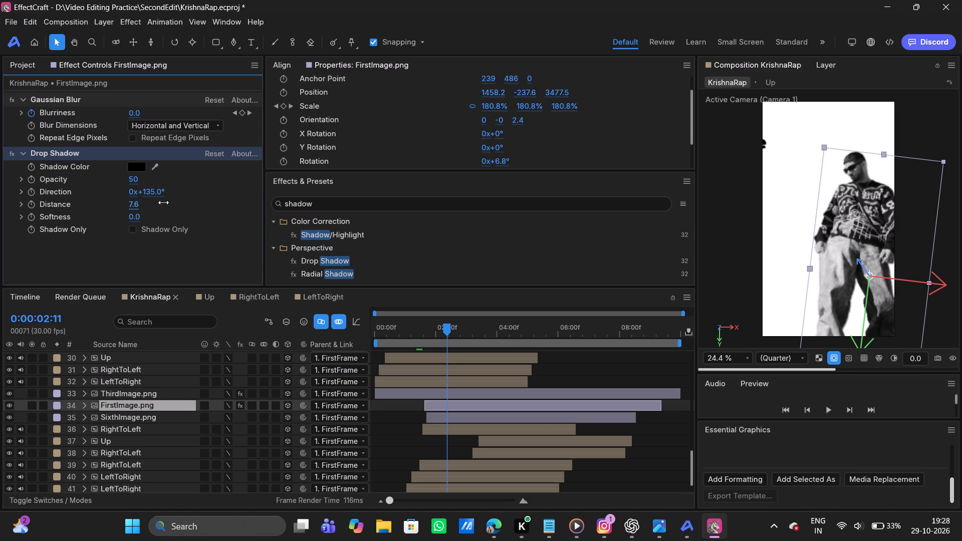
drag(163, 202, 185, 201)
drag(159, 193, 295, 181)
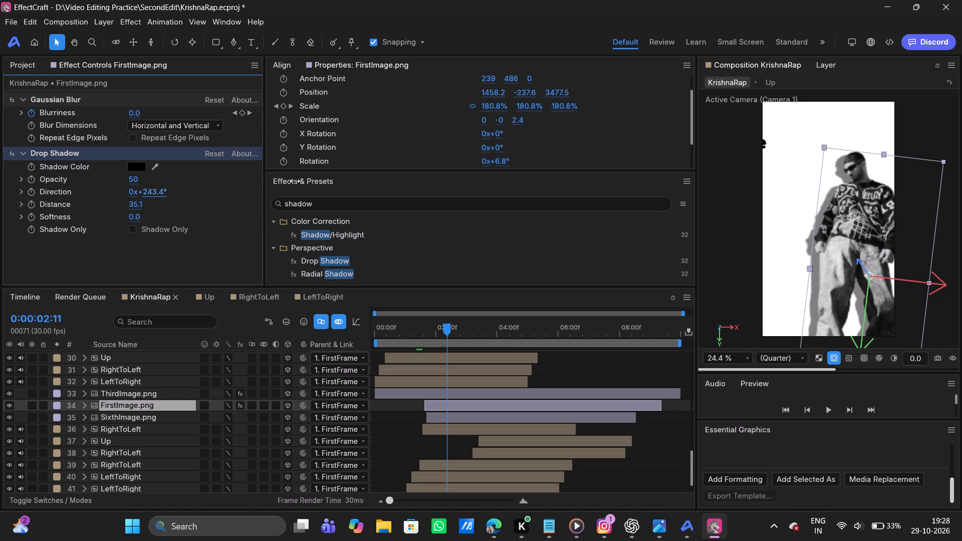
drag(295, 181, 274, 181)
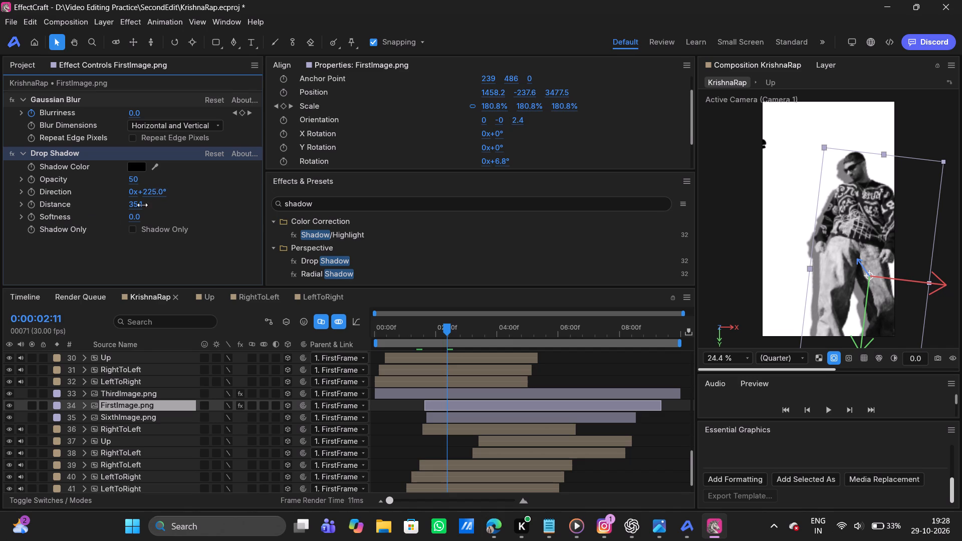
Soften FirstImage.png's Drop Shadow to a softness of 94.7 and set its opacity to 85.
drag(137, 179, 410, 179)
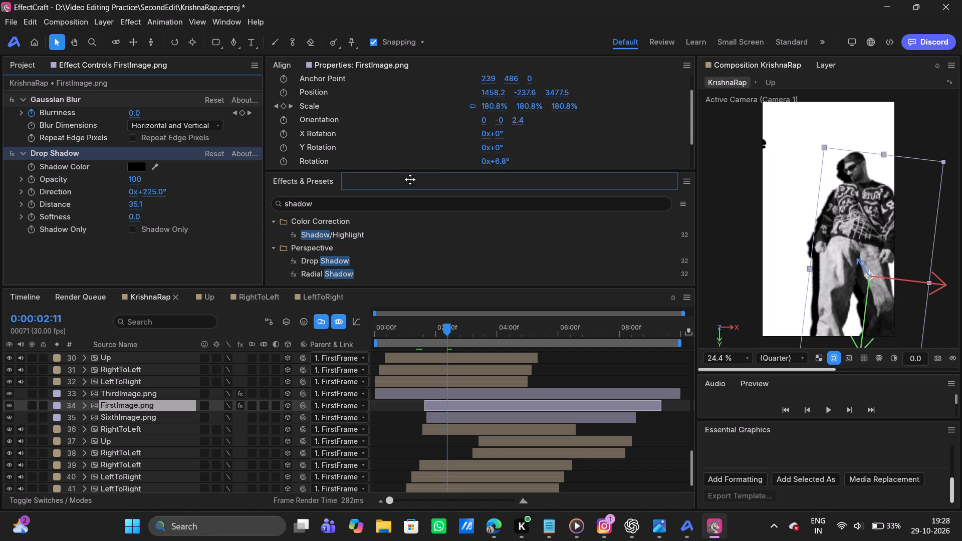
drag(133, 218, 163, 216)
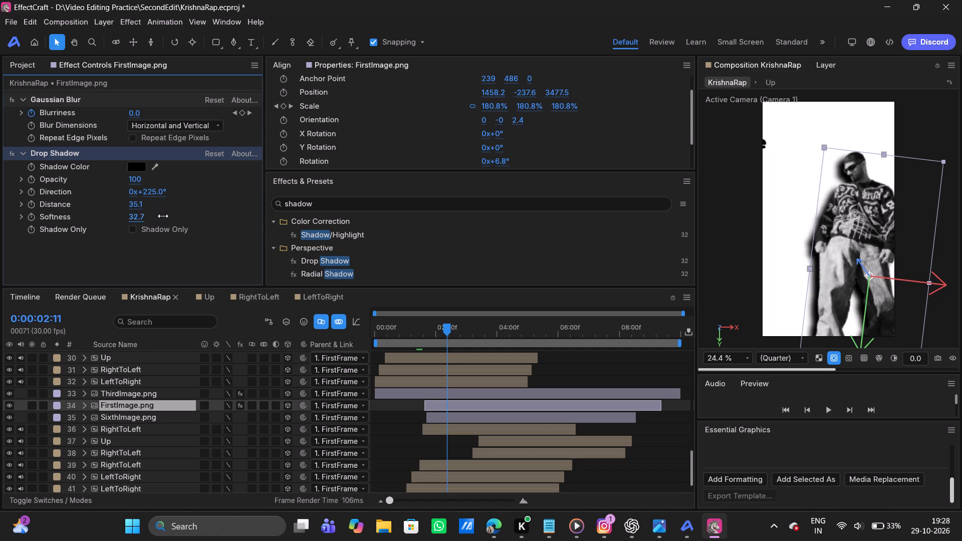
drag(163, 216, 204, 211)
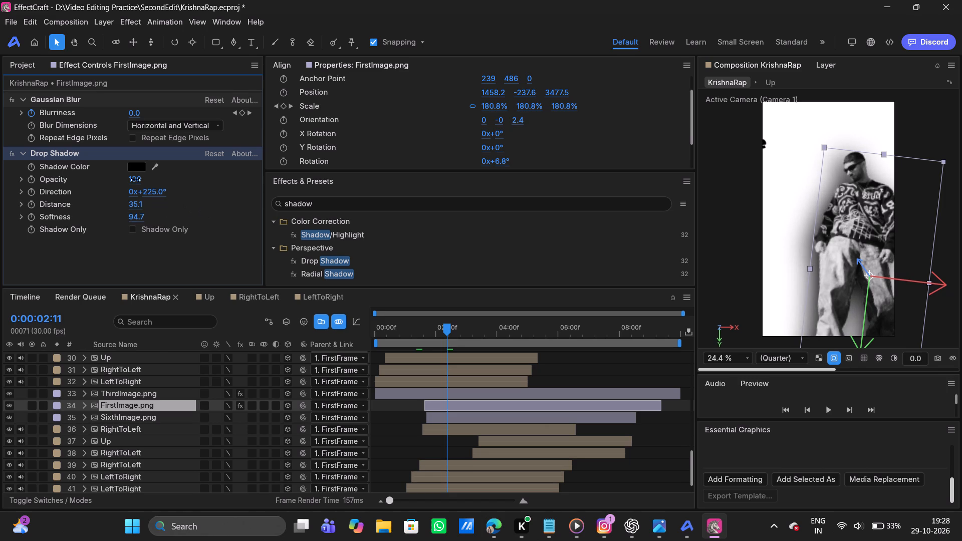
drag(136, 178, 113, 178)
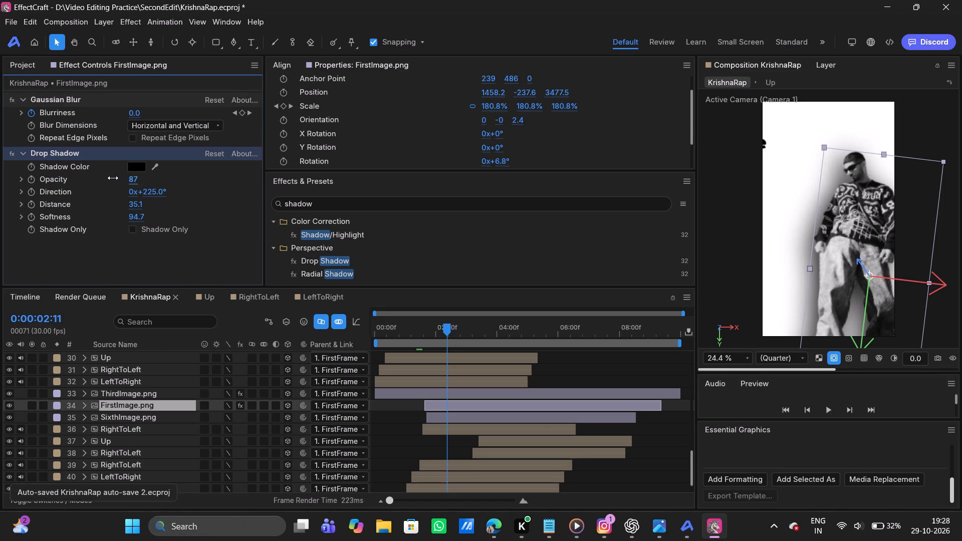
drag(113, 178, 107, 179)
Move to the armchair picture's scene at 0:00:03:02 and apply the Drop Shadow effect to its layer, SixthImage.png.
drag(443, 328, 453, 328)
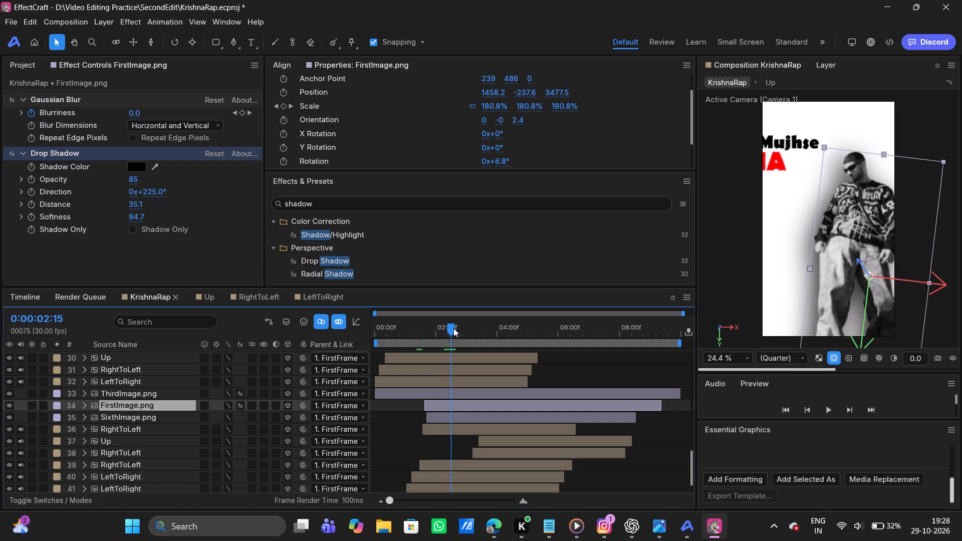
drag(453, 328, 468, 328)
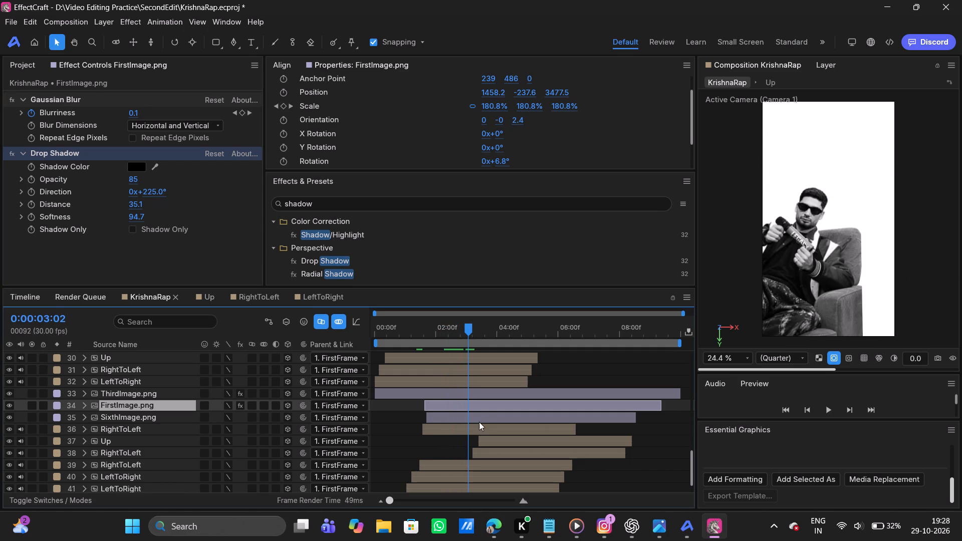
scroll(484, 404, up, 3)
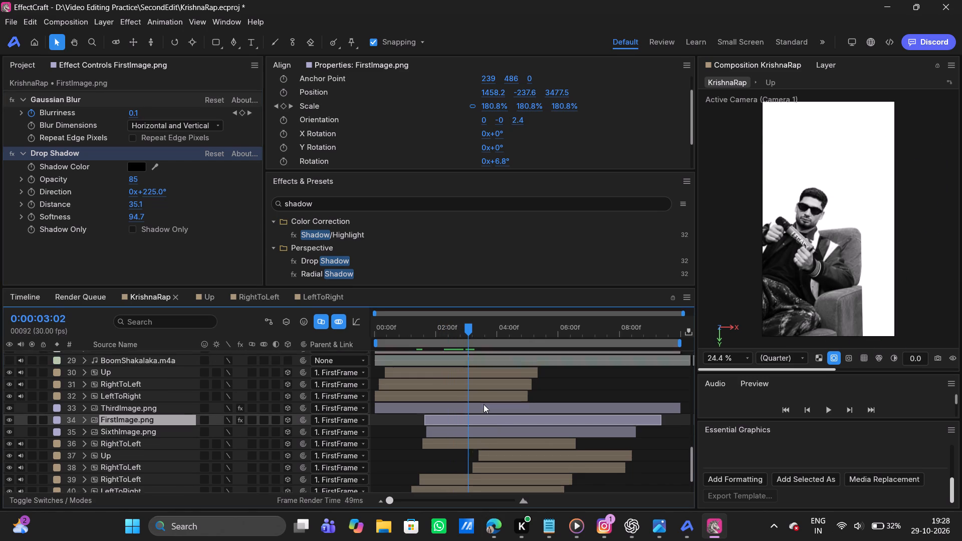
scroll(484, 404, up, 2)
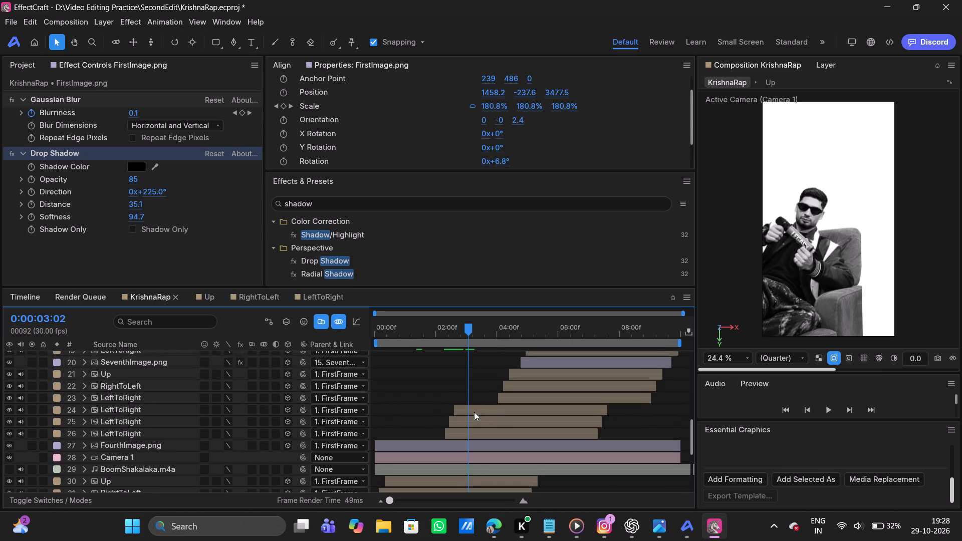
scroll(474, 412, up, 2)
scroll(474, 412, down, 3)
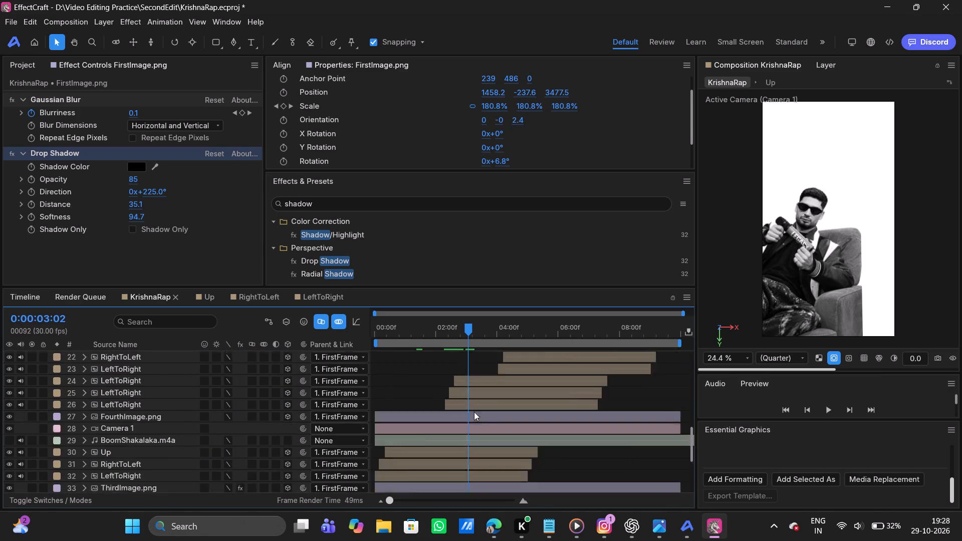
click(477, 384)
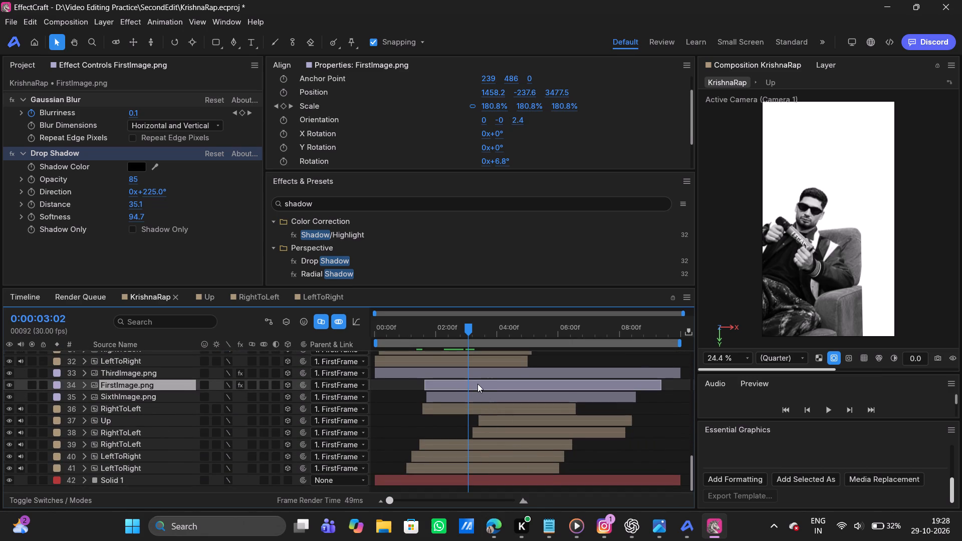
click(179, 398)
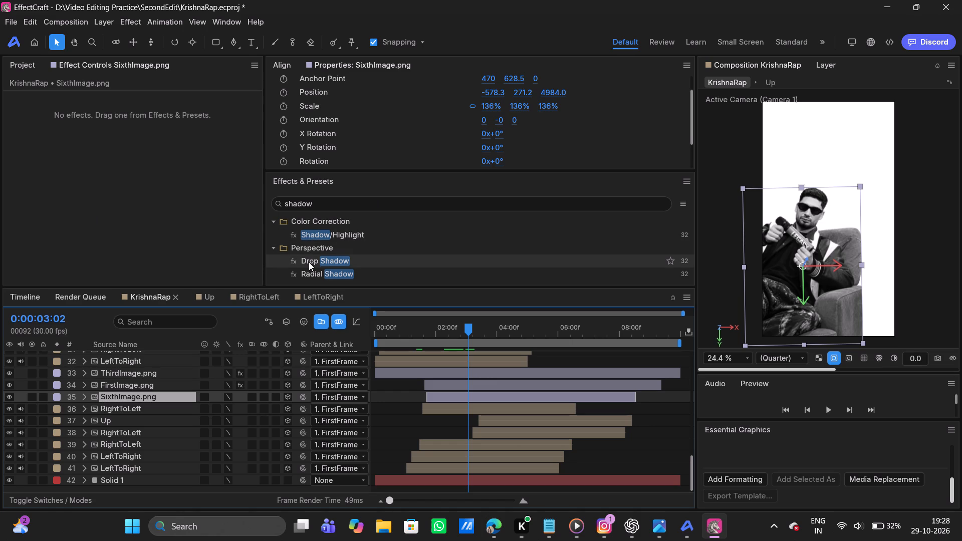
drag(309, 261, 171, 399)
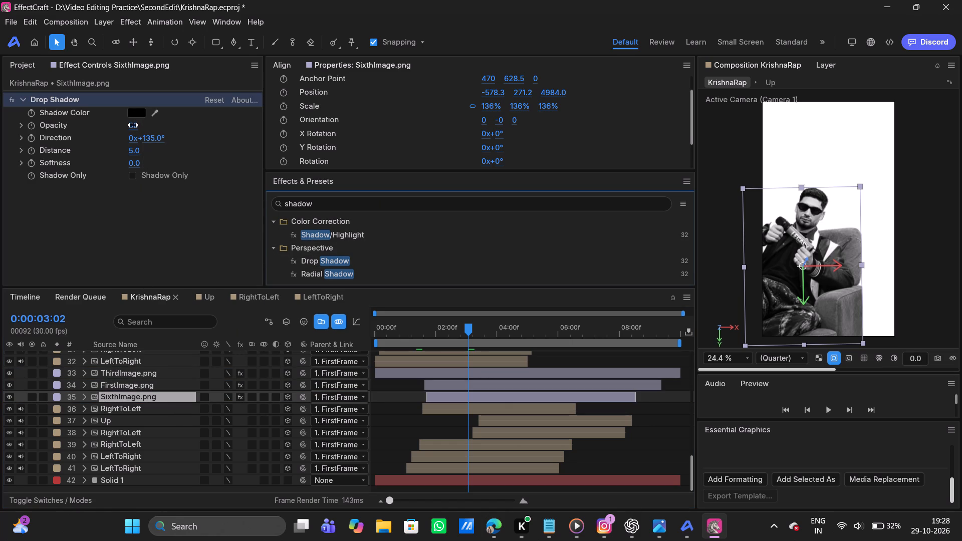
Set SixthImage.png's Drop Shadow direction to 62.6°, its opacity to 100 and its distance to 32.5.
drag(136, 151, 190, 147)
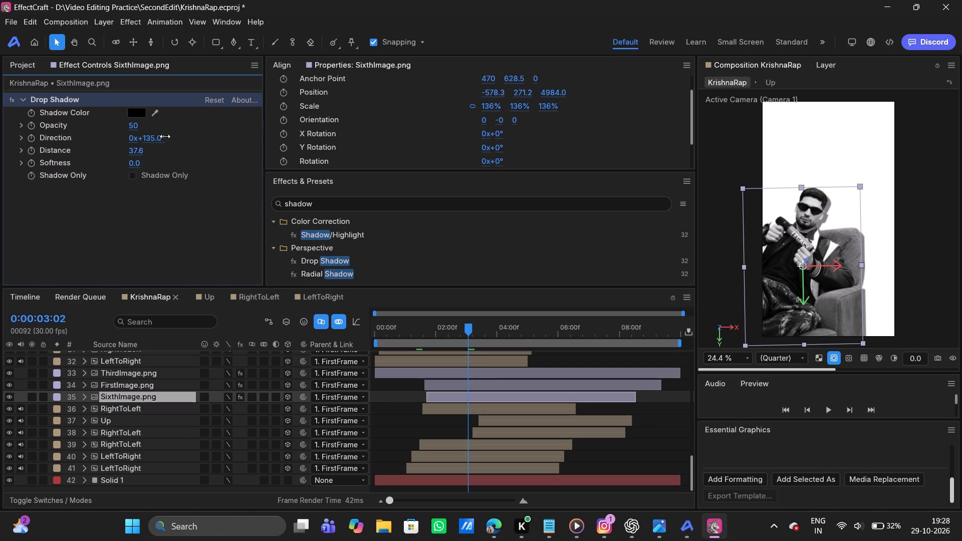
drag(158, 140, 67, 134)
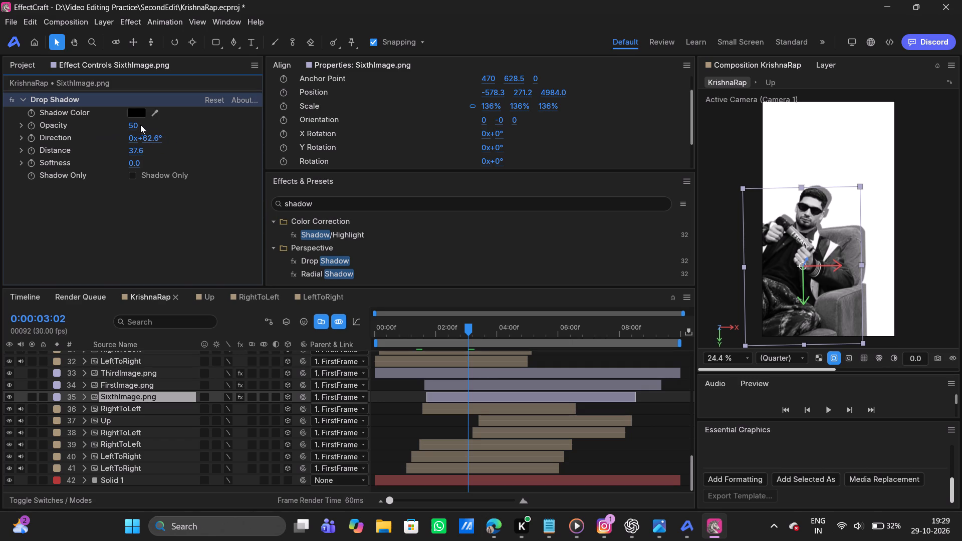
drag(128, 125, 340, 128)
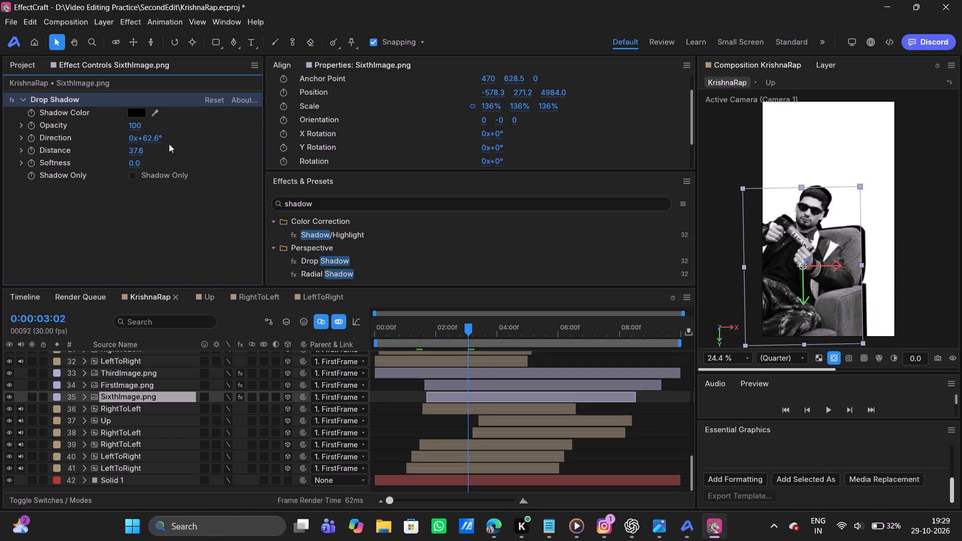
drag(141, 152, 161, 150)
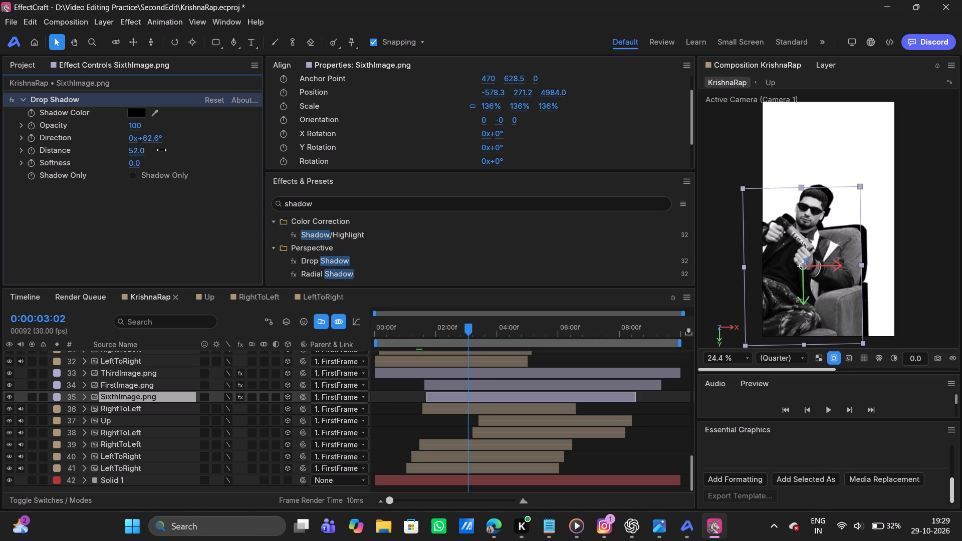
drag(161, 150, 134, 151)
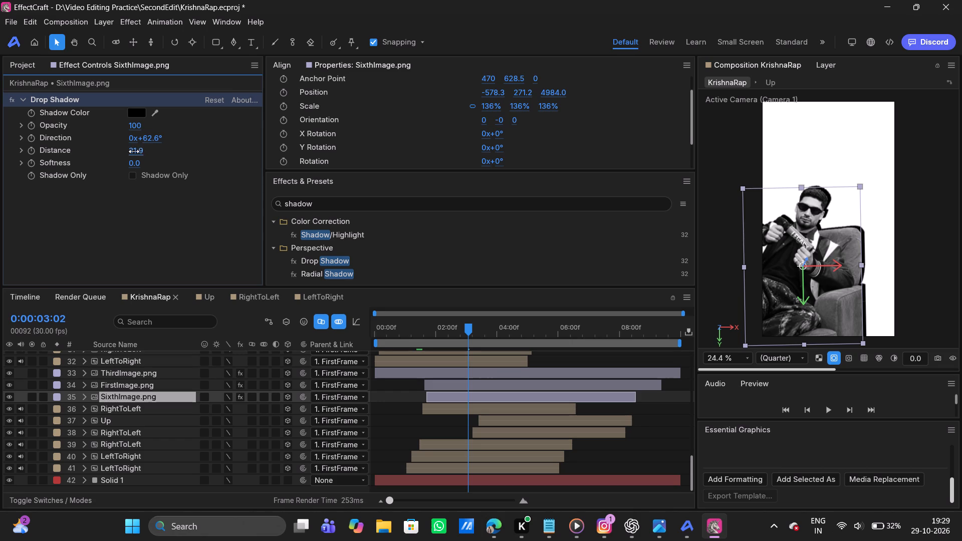
drag(134, 151, 134, 151)
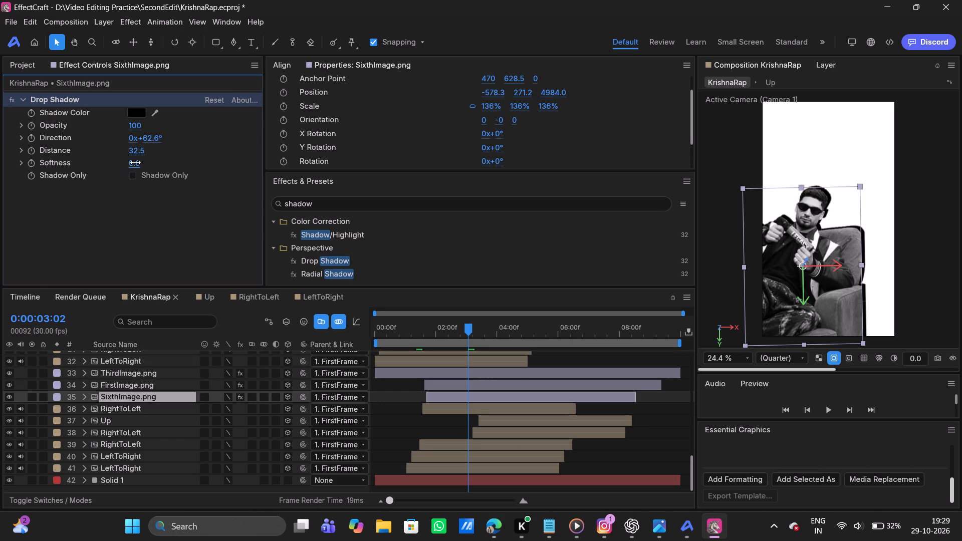
Soften SixthImage.png's Drop Shadow to a softness of 320.7 and set its opacity to 88.
drag(135, 162, 305, 158)
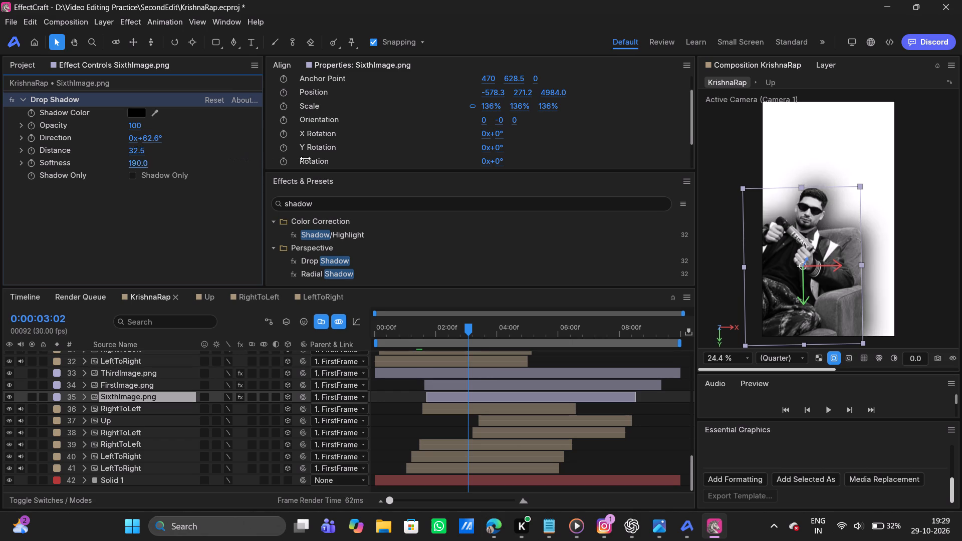
drag(305, 158, 377, 153)
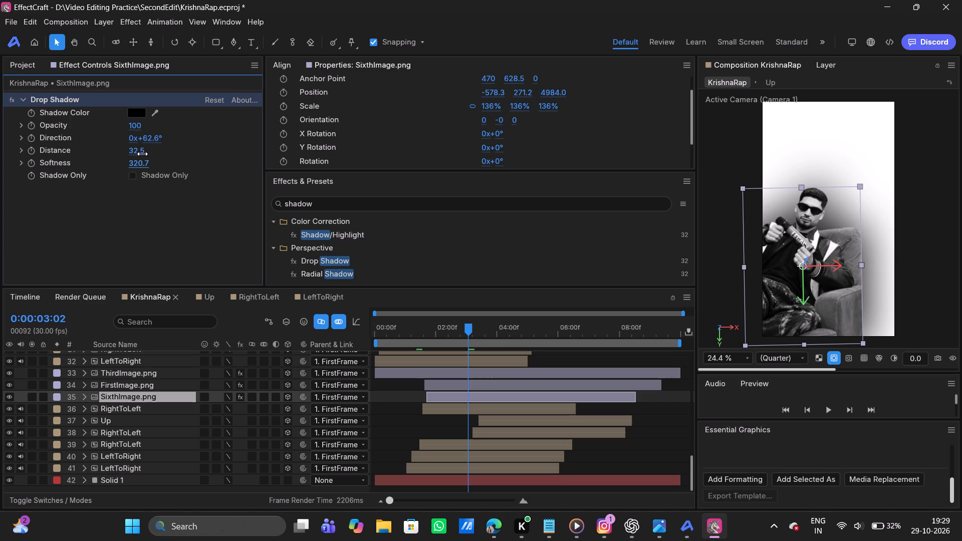
drag(137, 127, 116, 126)
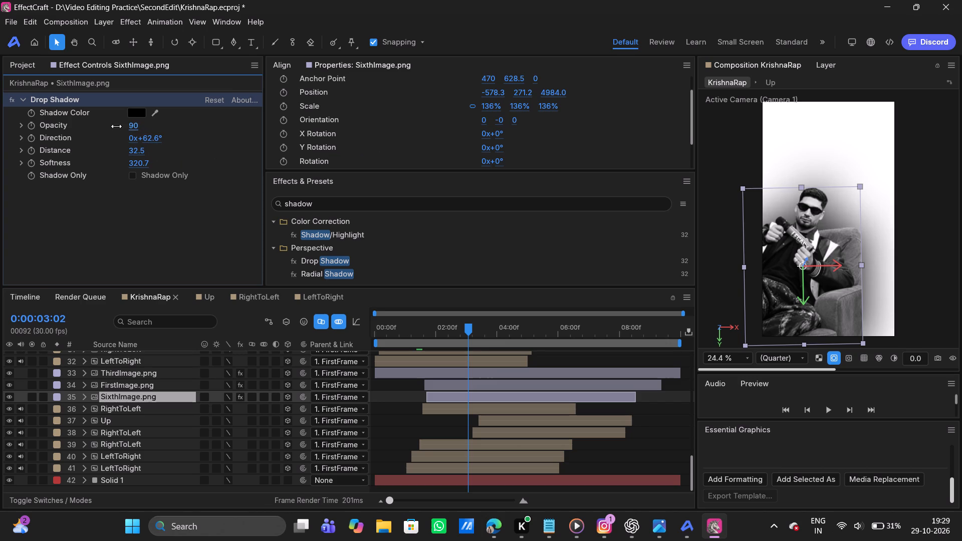
drag(116, 126, 112, 127)
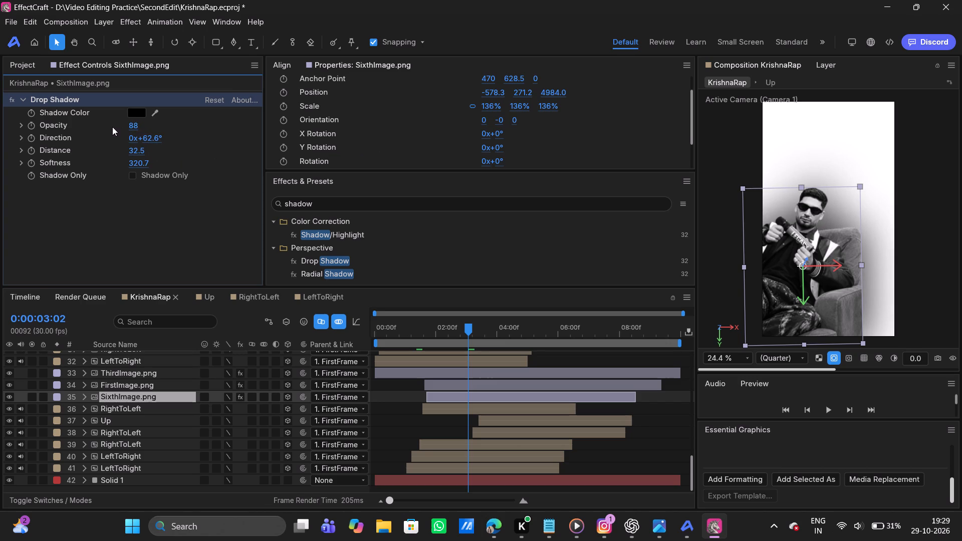
click(163, 245)
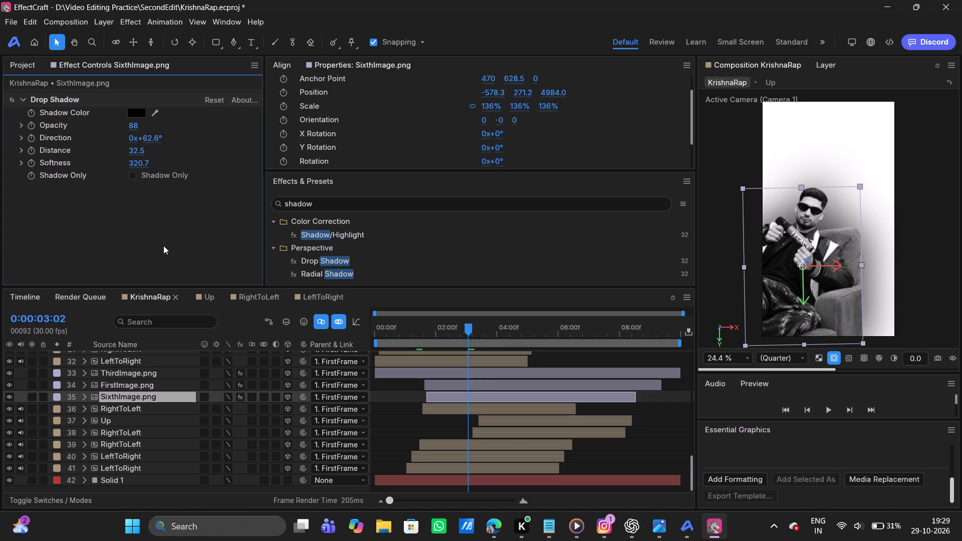
click(211, 263)
Play the KrishnaRap composition from the start and review the shadowed picture scenes, rewinding to replay the opening.
drag(466, 326, 339, 336)
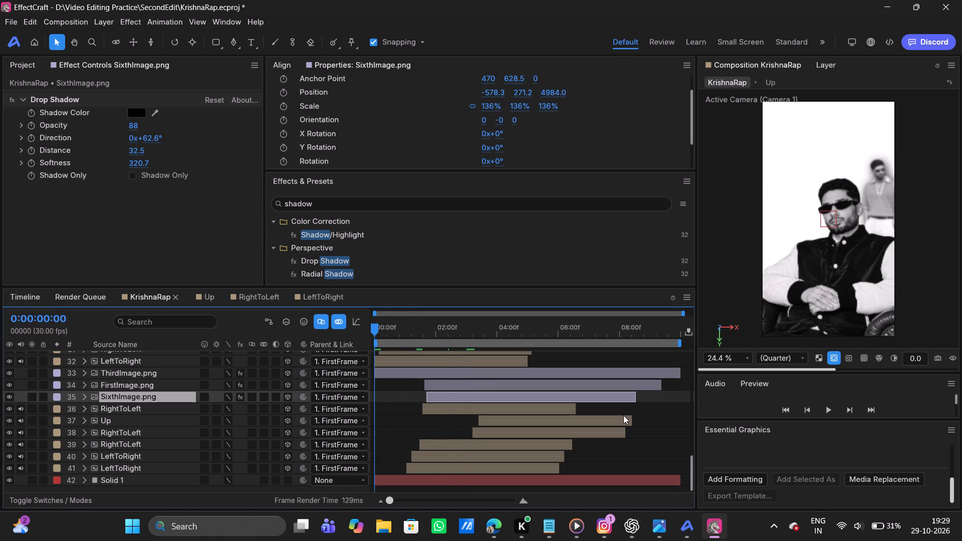
key(space)
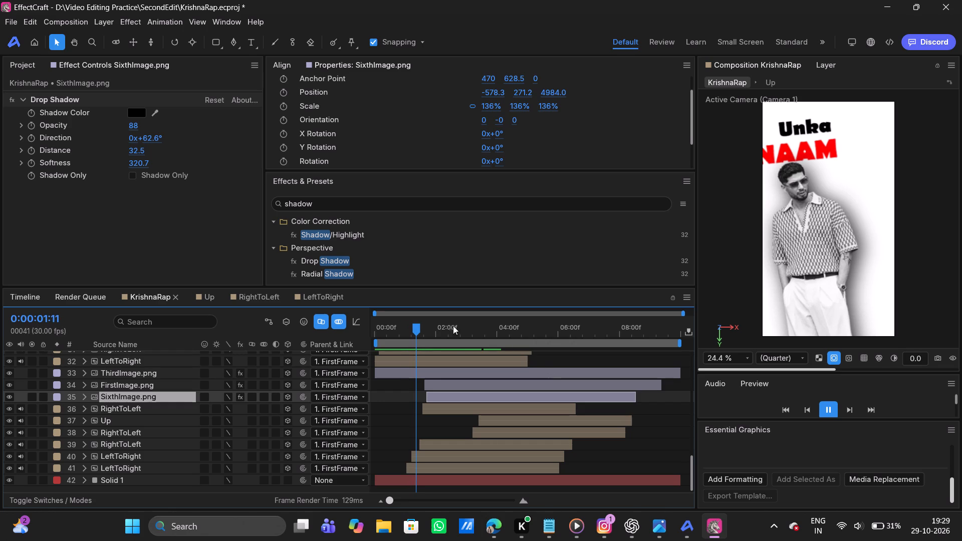
click(418, 328)
drag(416, 329, 407, 329)
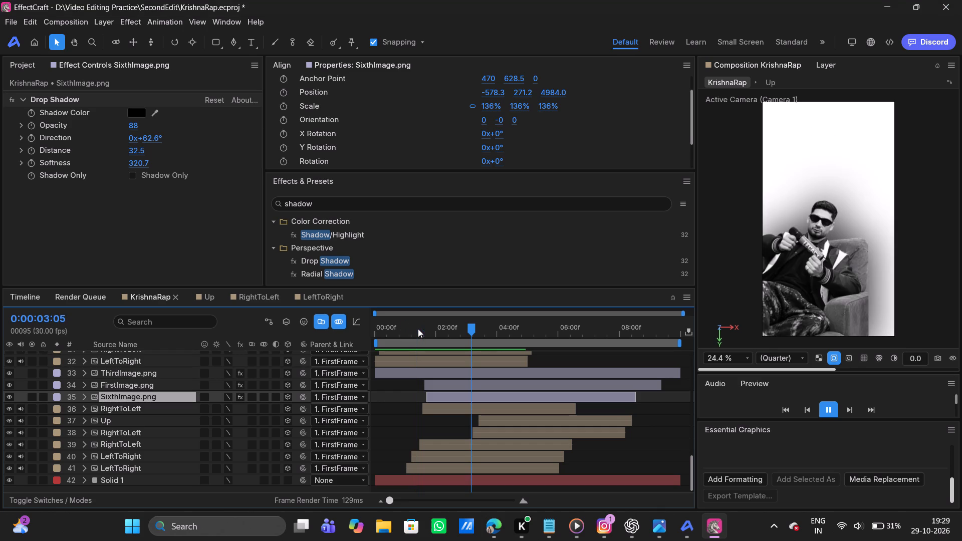
drag(441, 328, 376, 328)
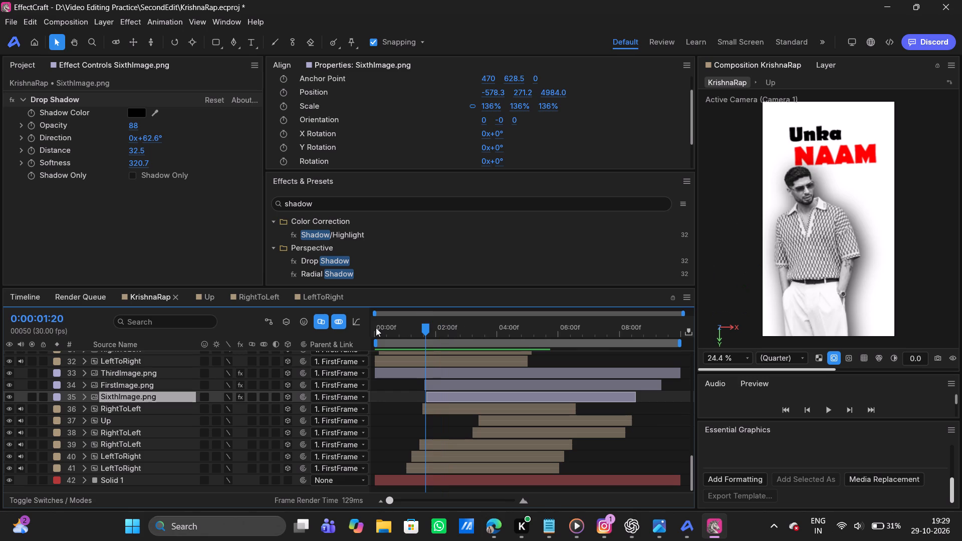
drag(376, 328, 358, 328)
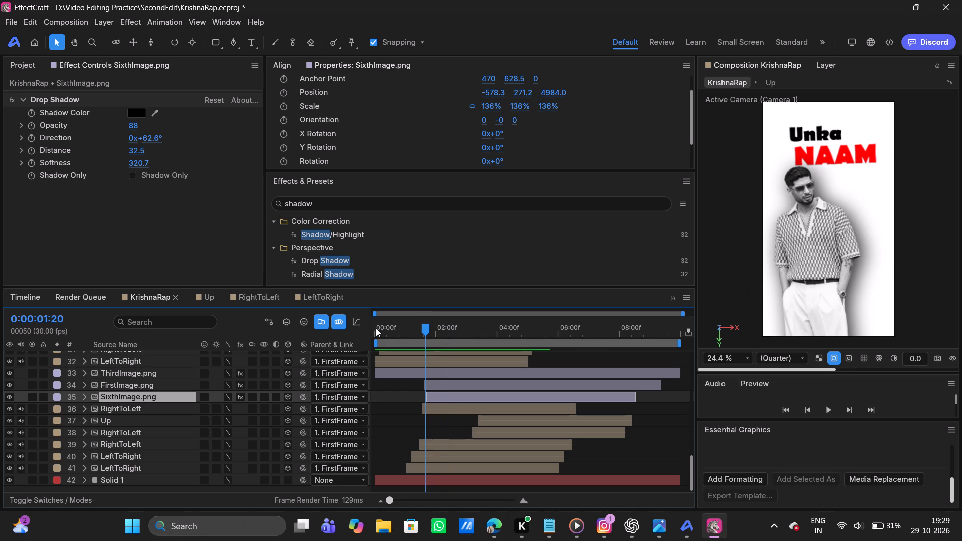